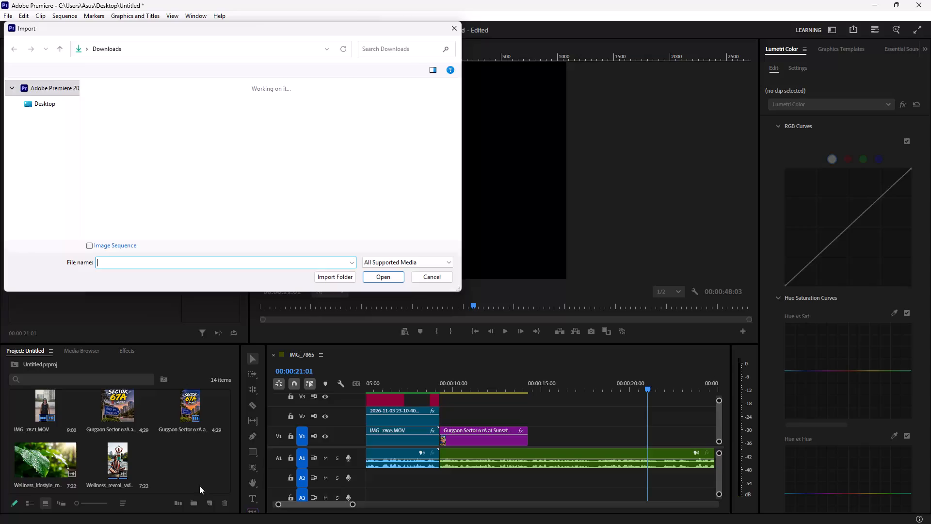
Import the Real_estate_home_video_montage clip and place it on track V2 with its audio, starting at about 00:00:18:05.
left_click(120, 124)
left_click(375, 278)
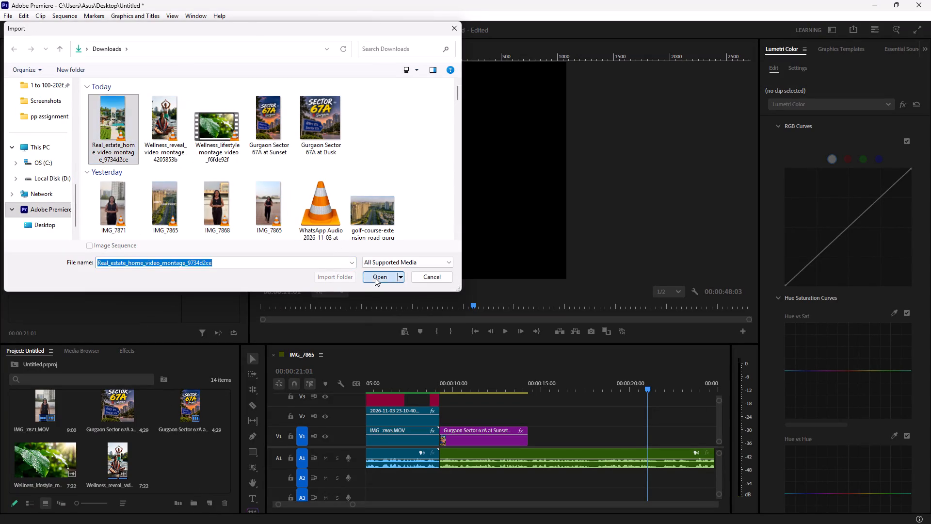
left_click_drag(187, 464, 658, 467)
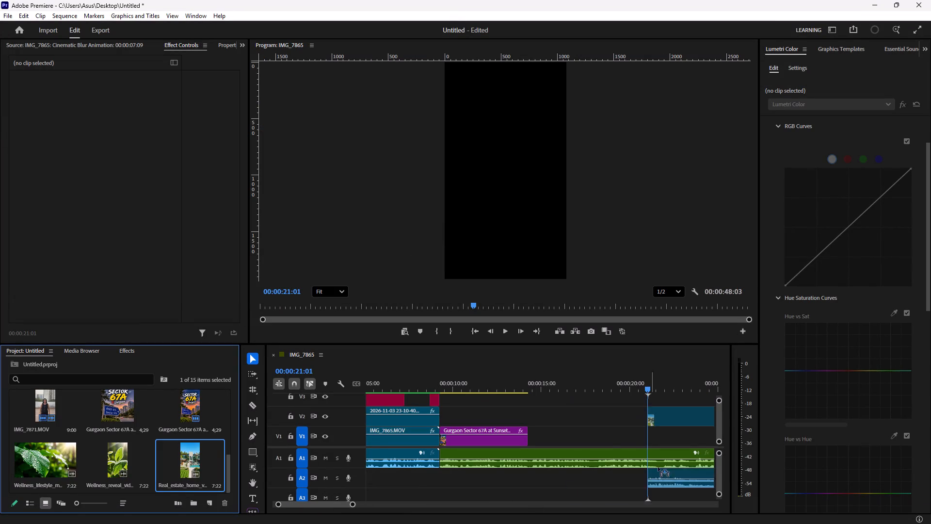
left_click_drag(658, 467, 597, 468)
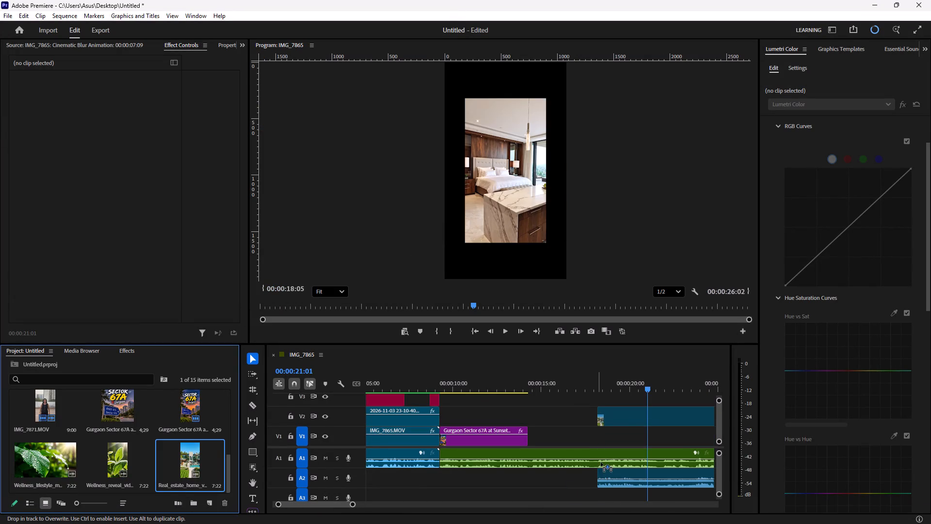
Unlink the real estate montage clip's audio from its video and delete the audio part.
left_click(616, 480)
right_click(616, 480)
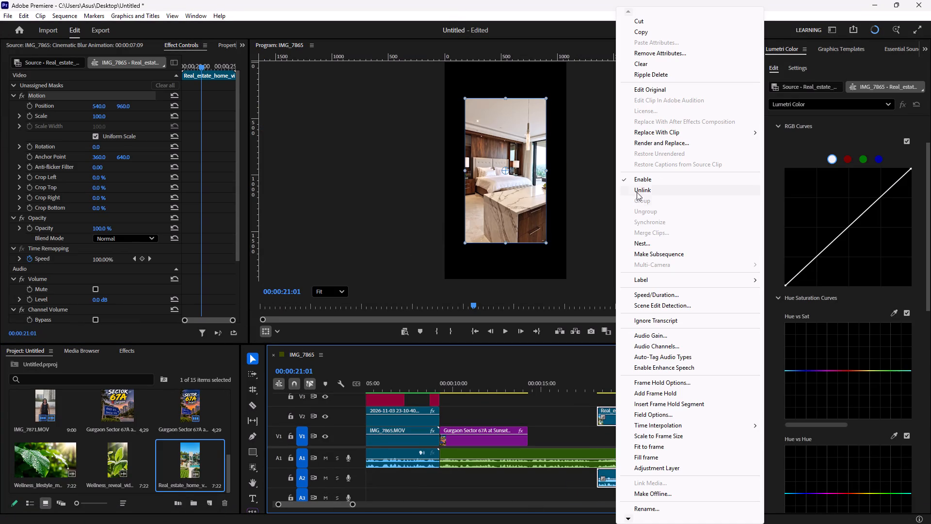
left_click(637, 192)
left_click(615, 486)
key("BackSpace")
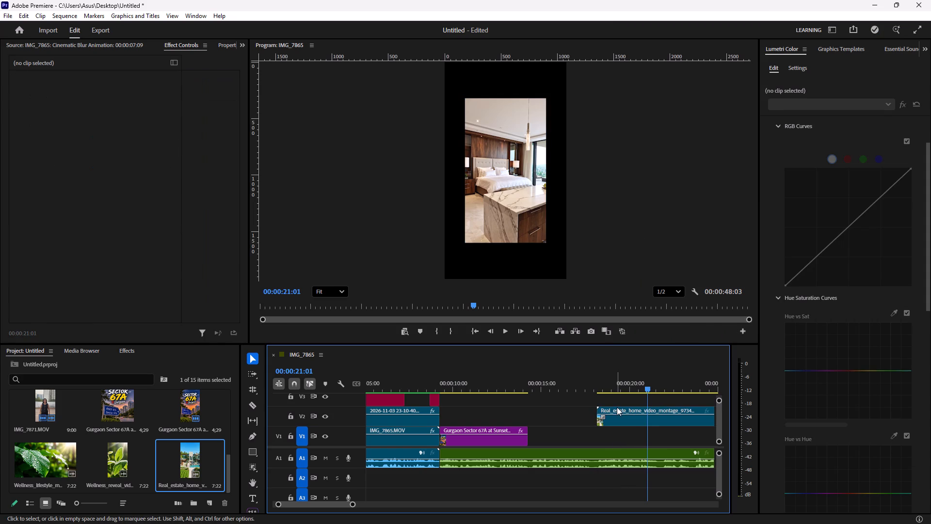
Move the real estate montage video down from track V2 to track V1, keeping its timing.
left_click_drag(617, 407, 611, 443)
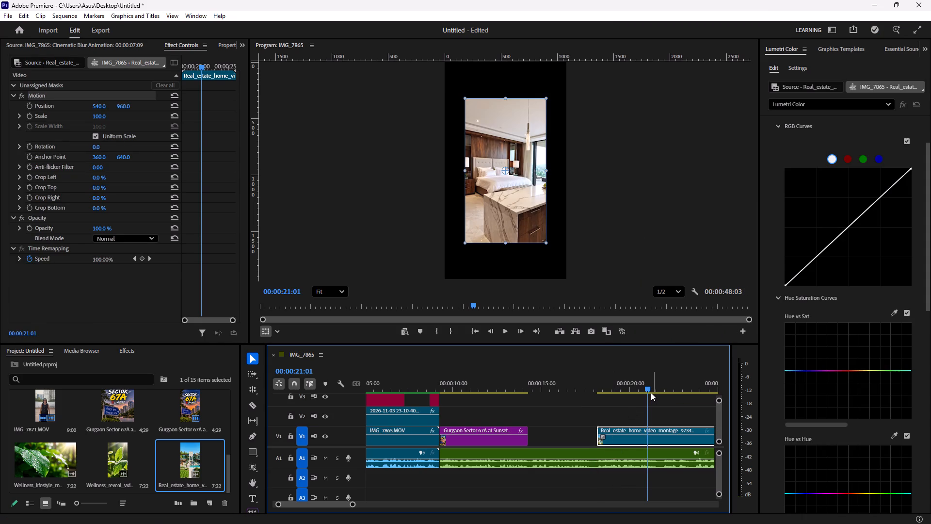
Scale the real estate montage clip up to 153 so it fills the vertical frame.
left_click_drag(651, 393, 604, 409)
left_click_drag(648, 388, 609, 398)
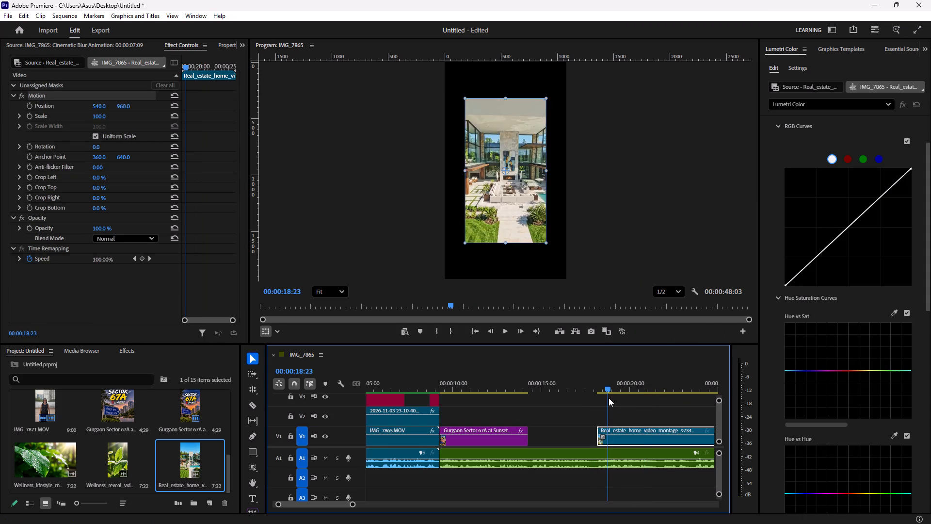
left_click_drag(609, 398, 601, 401)
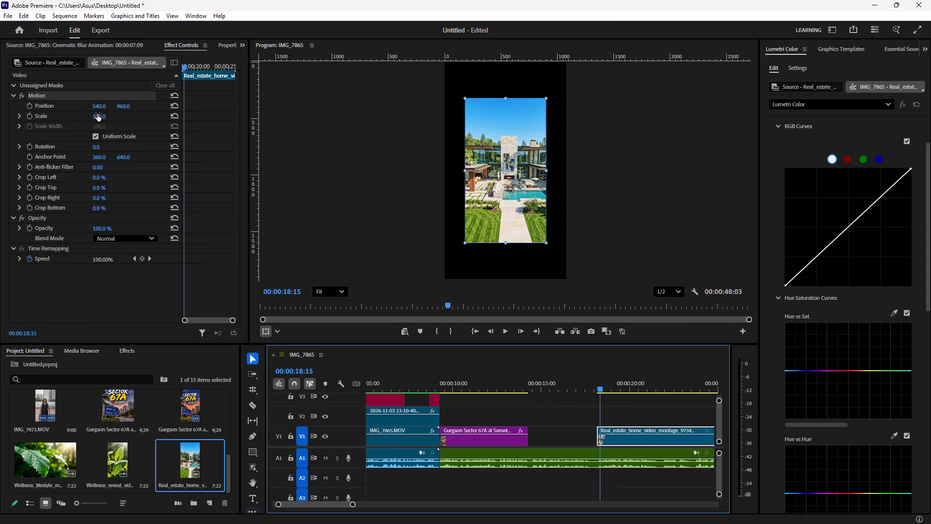
left_click_drag(98, 118, 100, 94)
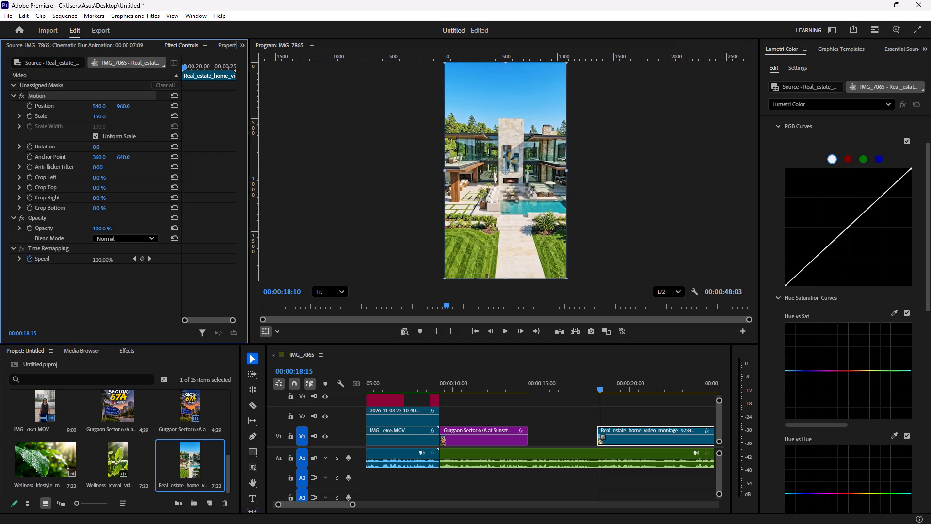
left_click_drag(100, 94, 100, 92)
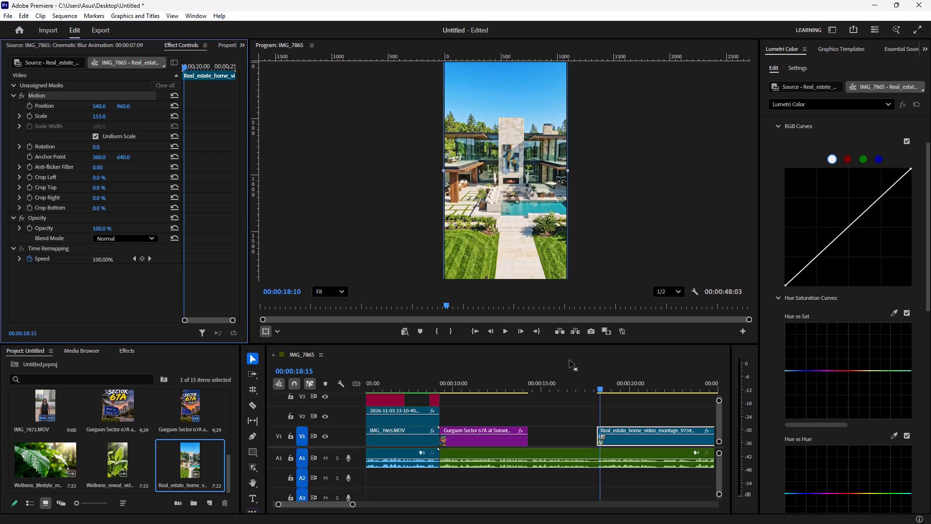
Shift the real estate montage clip earlier on V1 so that it starts at 00:00:17:09.
left_click_drag(598, 388, 412, 408)
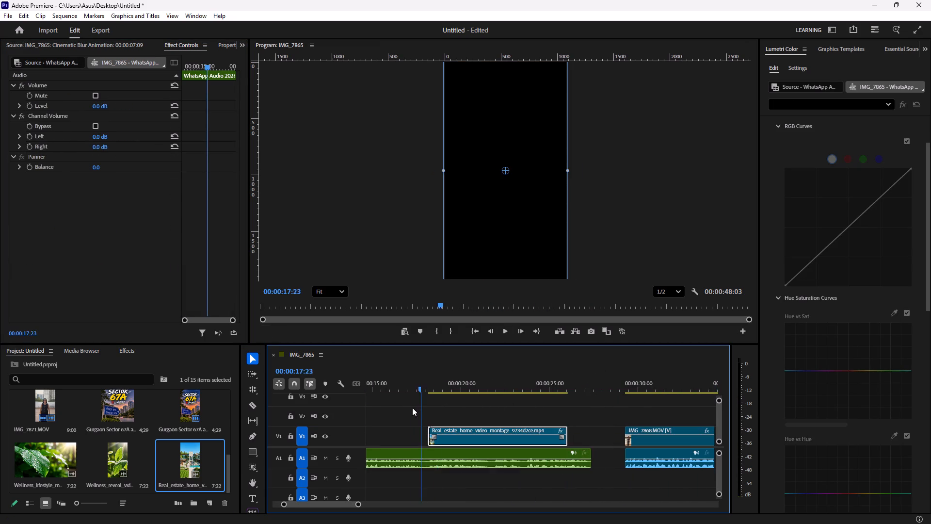
left_click_drag(412, 408, 478, 412)
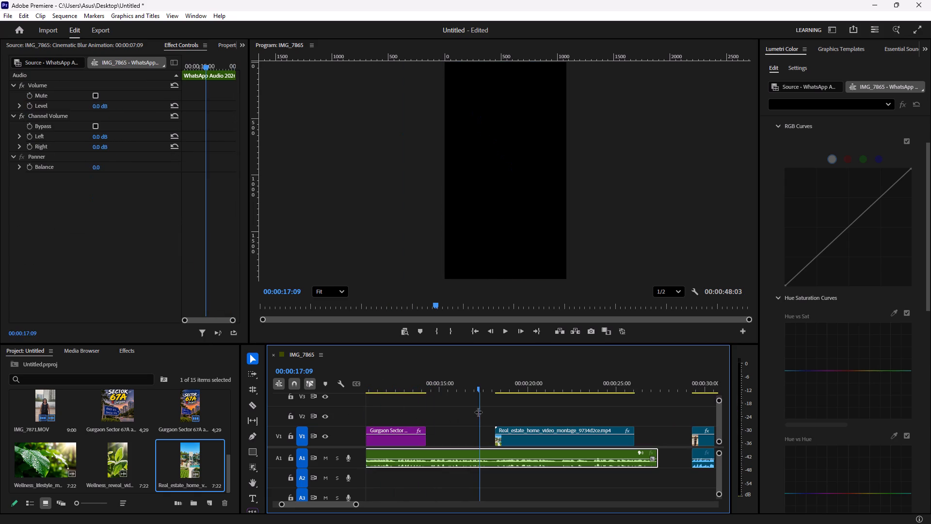
left_click_drag(504, 429, 492, 428)
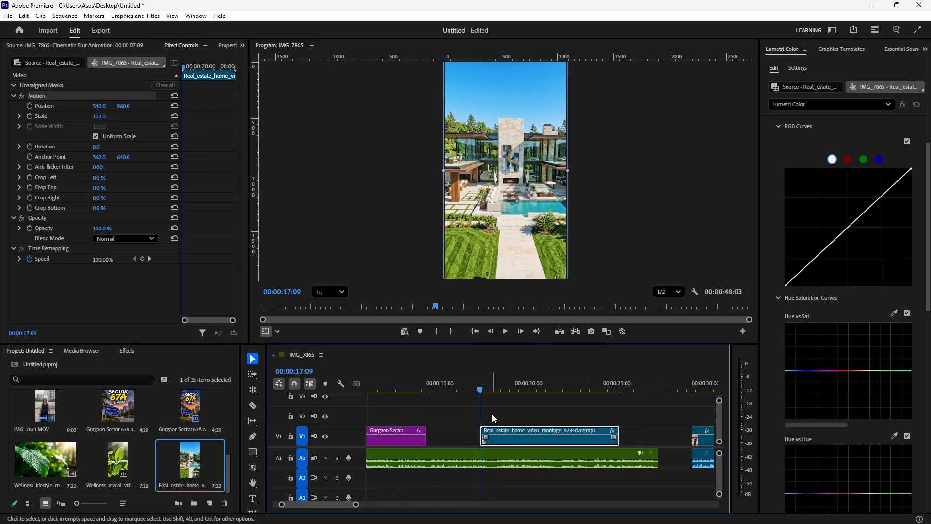
Play back the real estate montage against the WhatsApp audio and nudge the clip earlier to start at about 00:00:16:08.
key("space")
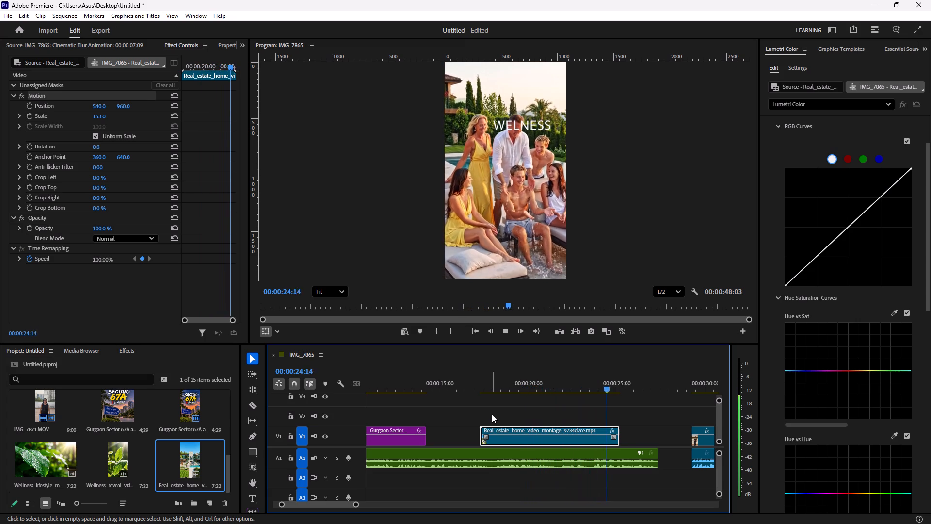
key("space")
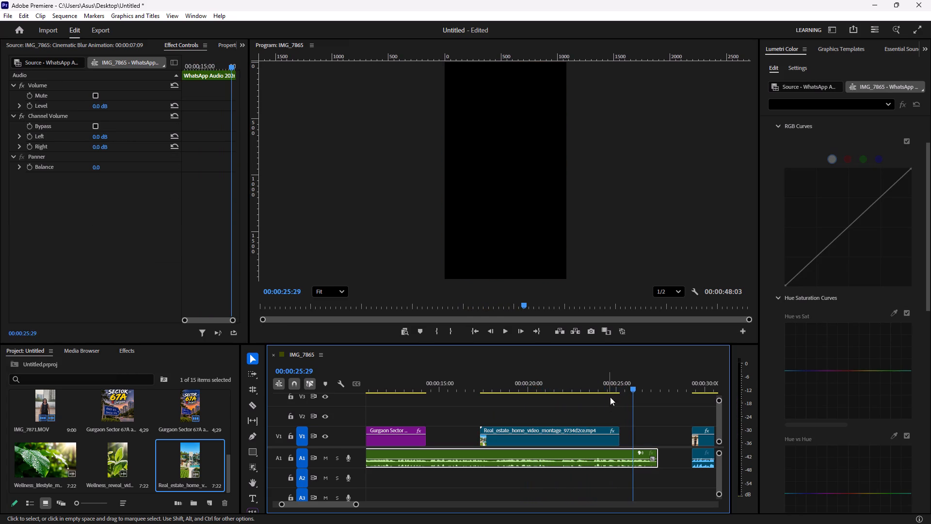
left_click_drag(633, 388, 550, 403)
key("space")
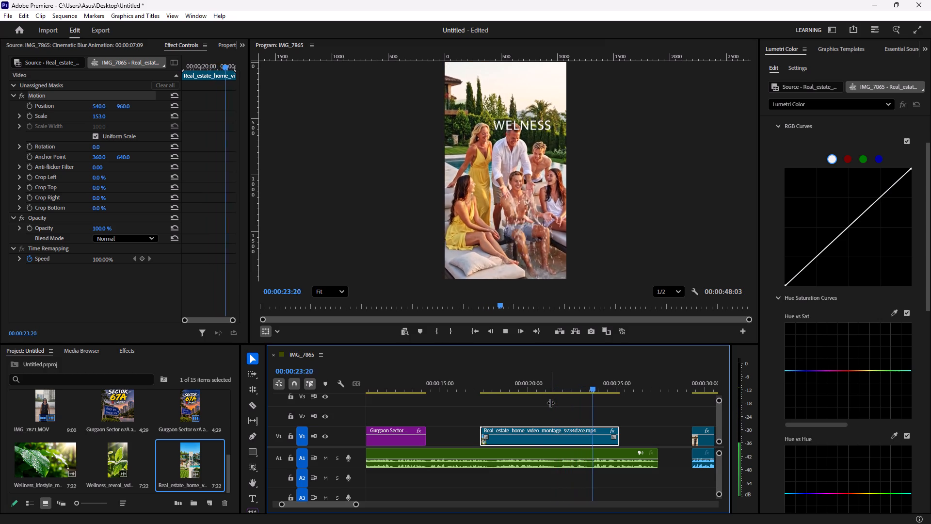
key("space")
left_click_drag(547, 427, 538, 428)
key("space")
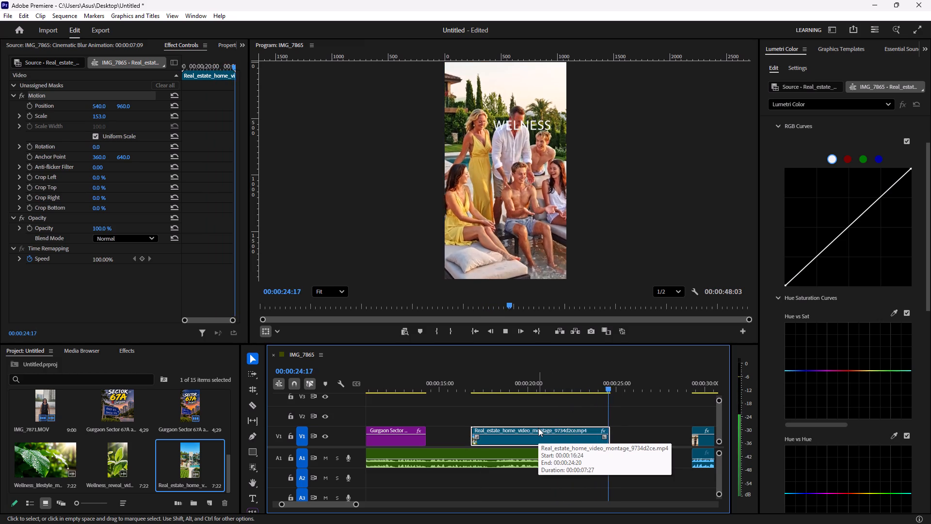
key("space")
left_click_drag(549, 428, 540, 429)
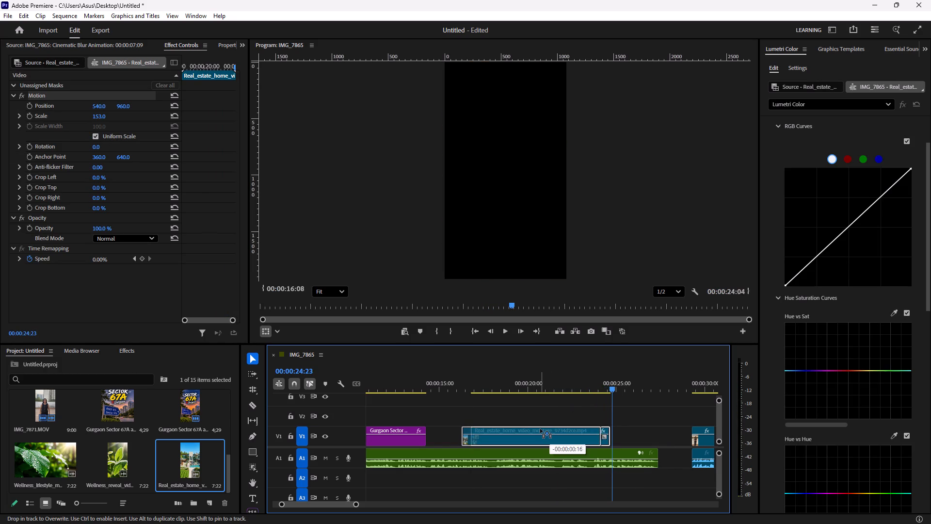
left_click_drag(540, 429, 540, 429)
left_click_drag(617, 388, 581, 402)
key("space")
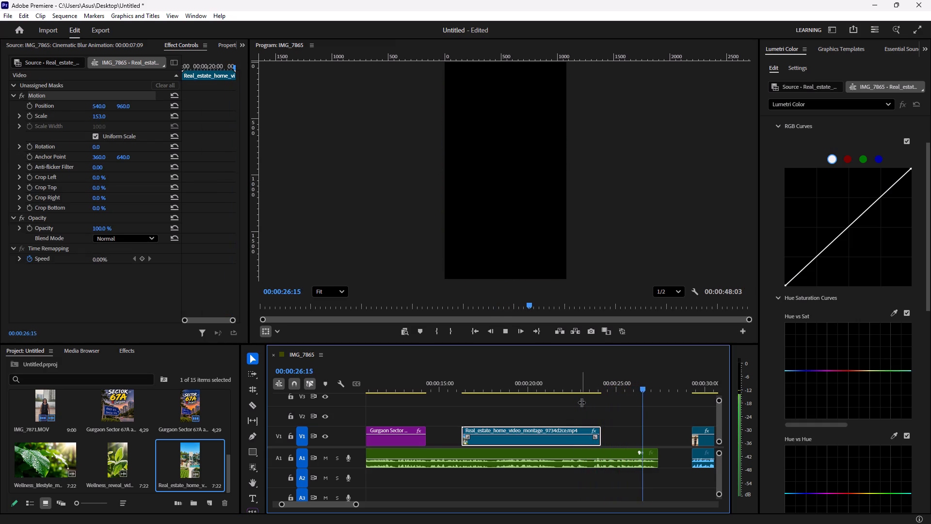
key("space")
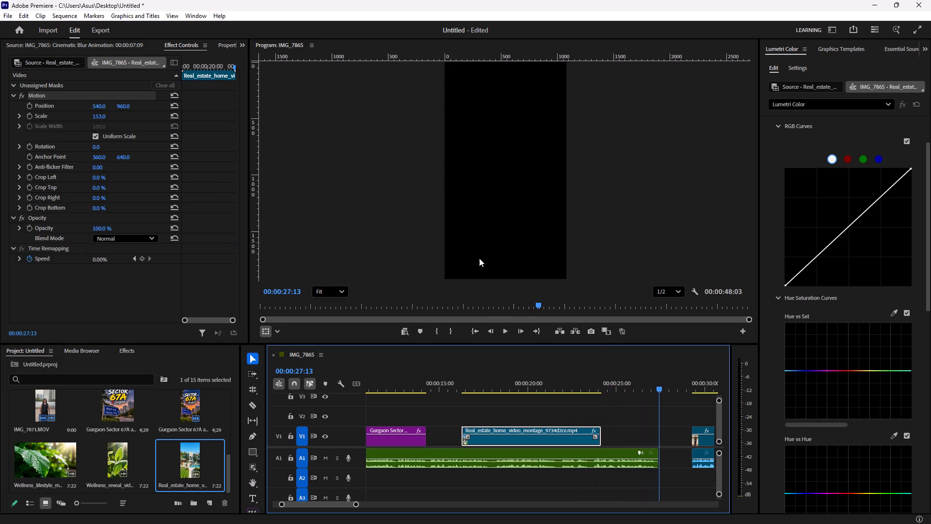
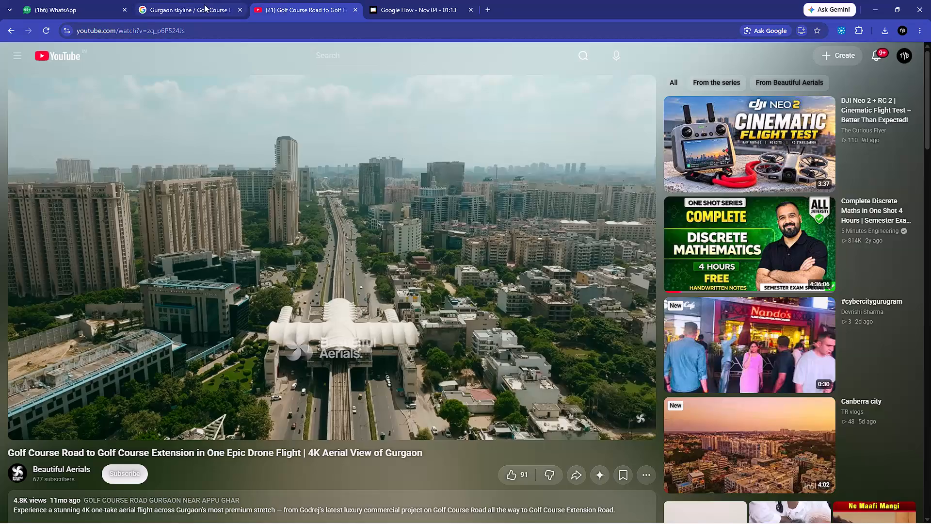
Replace the Gurgaon skyline query in the Google image search with "real estate stock".
scroll(170, 129, "up", 10)
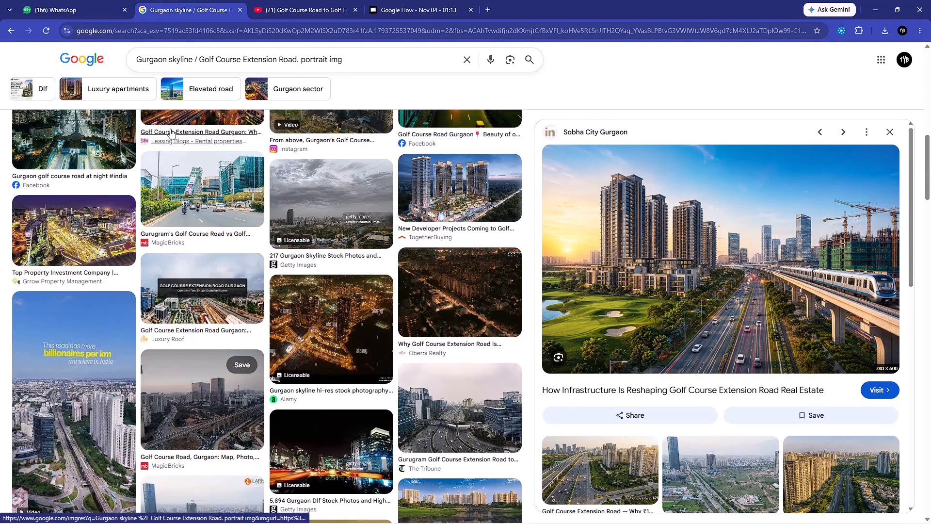
left_click_drag(358, 60, 340, 66)
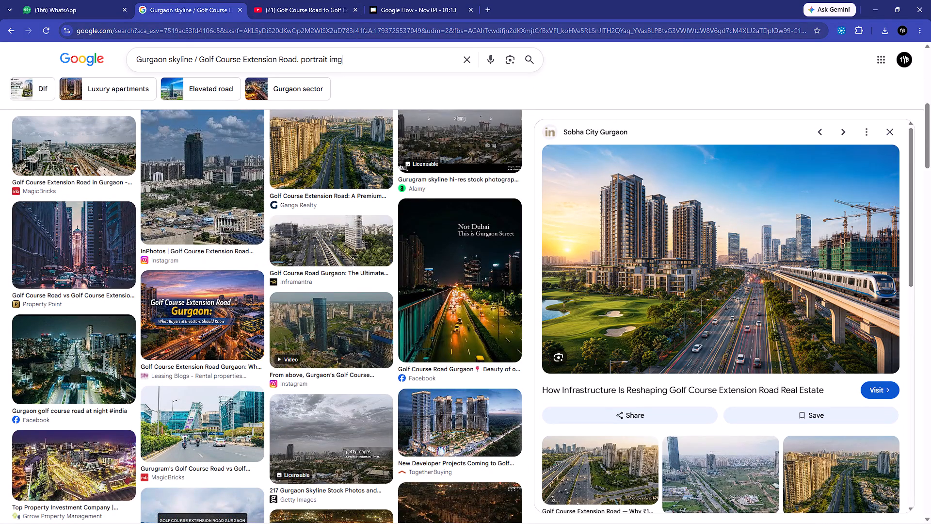
left_click_drag(340, 66, 133, 82)
type("rea")
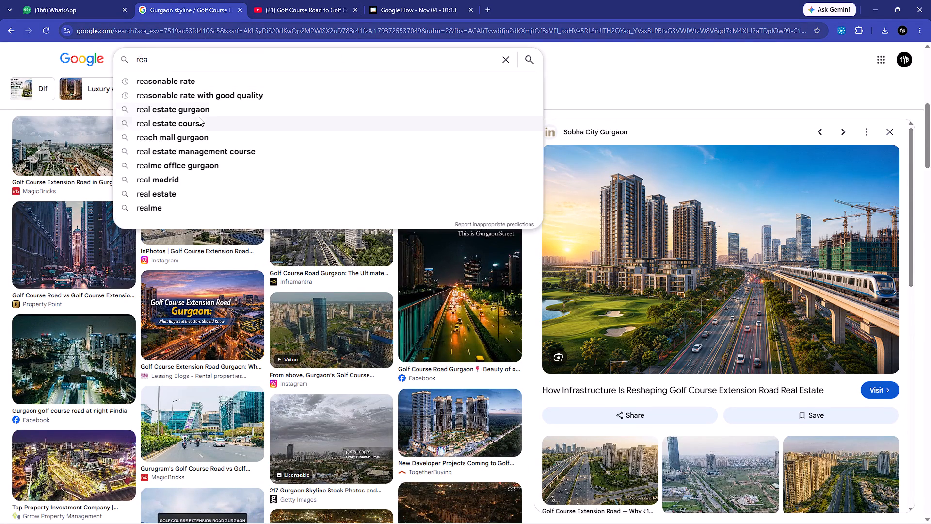
type("l este")
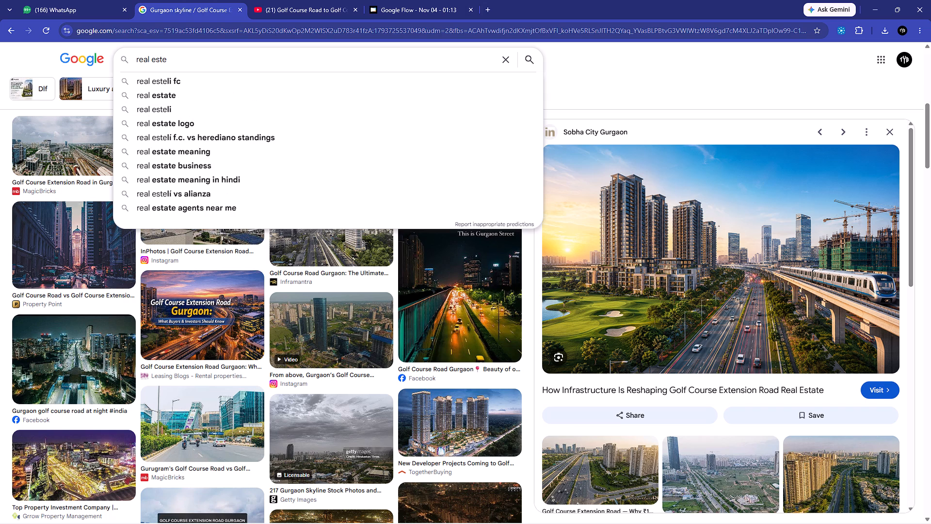
key("BackSpace")
type("ate")
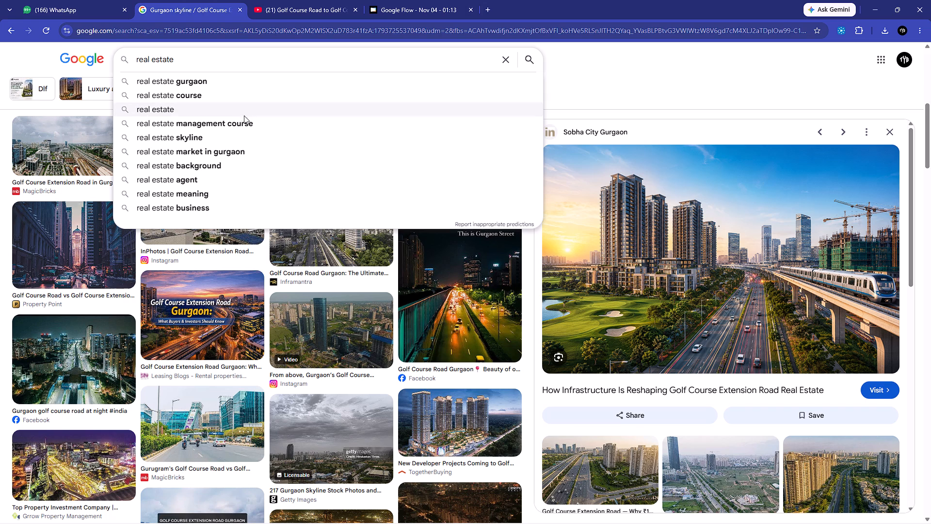
key("space")
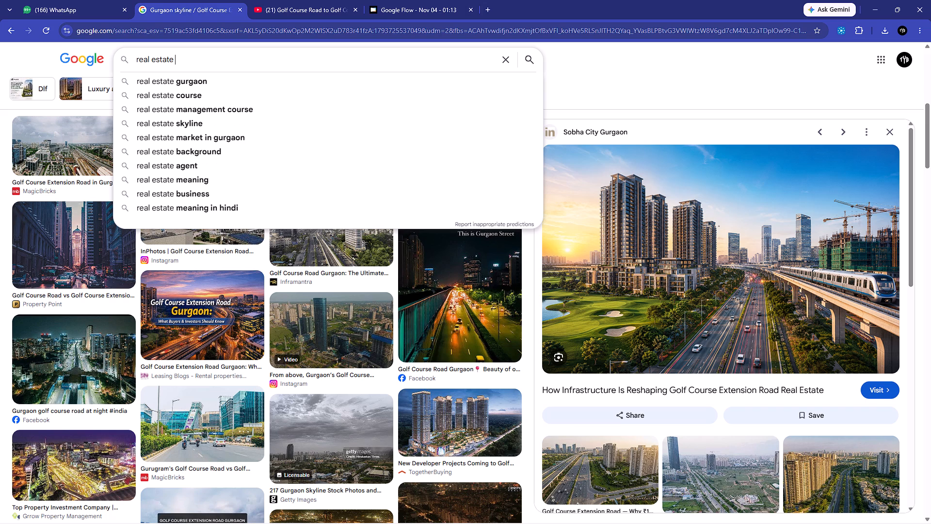
type("stock")
key("space")
key("Return")
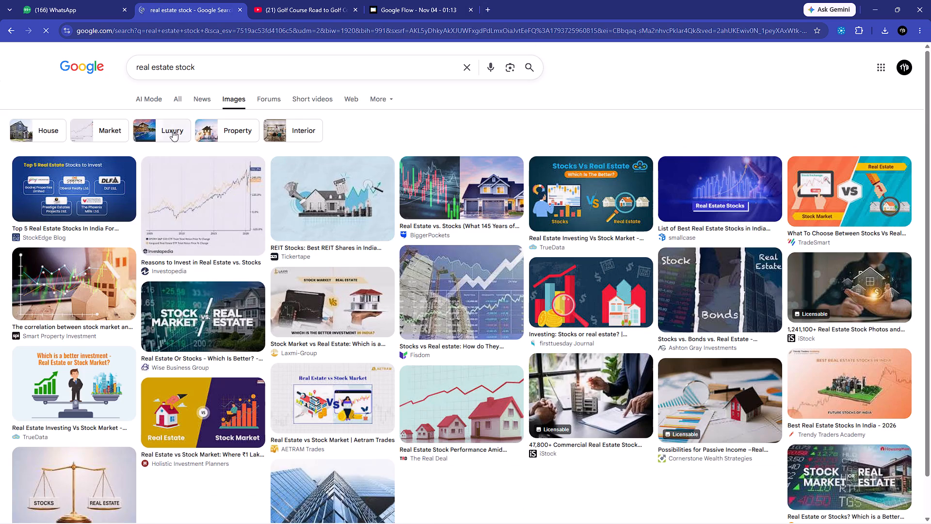
Switch to all web results and extend the search query to "real estate stock video".
left_click(173, 99)
left_click(211, 65)
key("space")
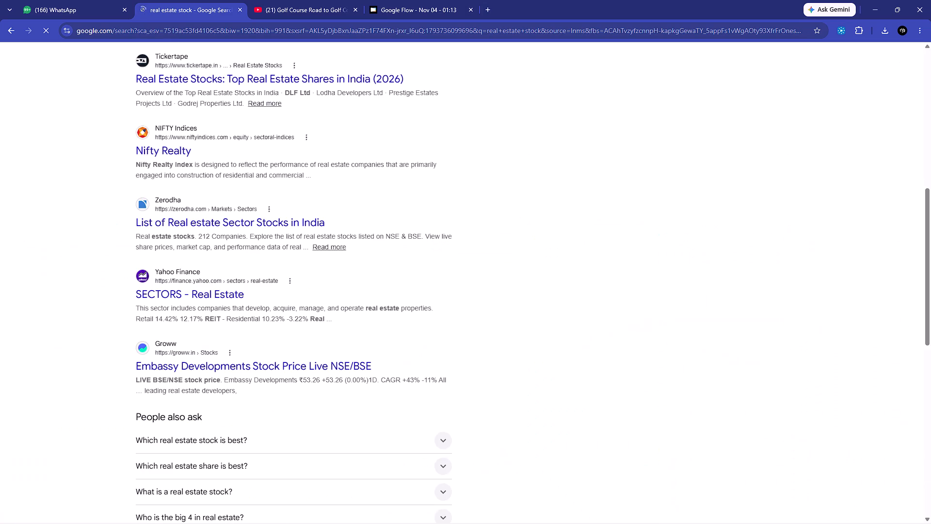
scroll(237, 138, "up", 15)
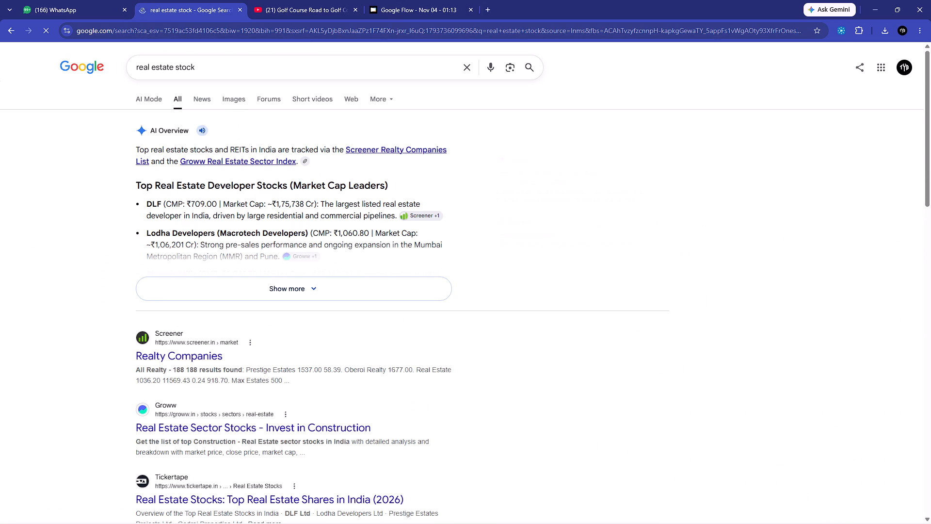
left_click(220, 73)
key("space")
type("video")
key("Return")
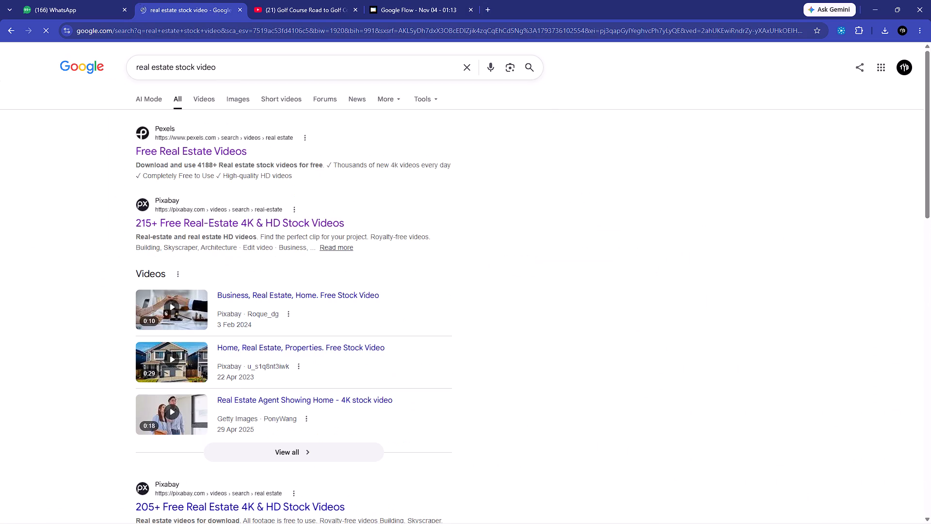
Open the Free Real Estate Videos results on Pexels and look through them for building footage.
left_click(211, 156)
scroll(322, 246, "down", 3)
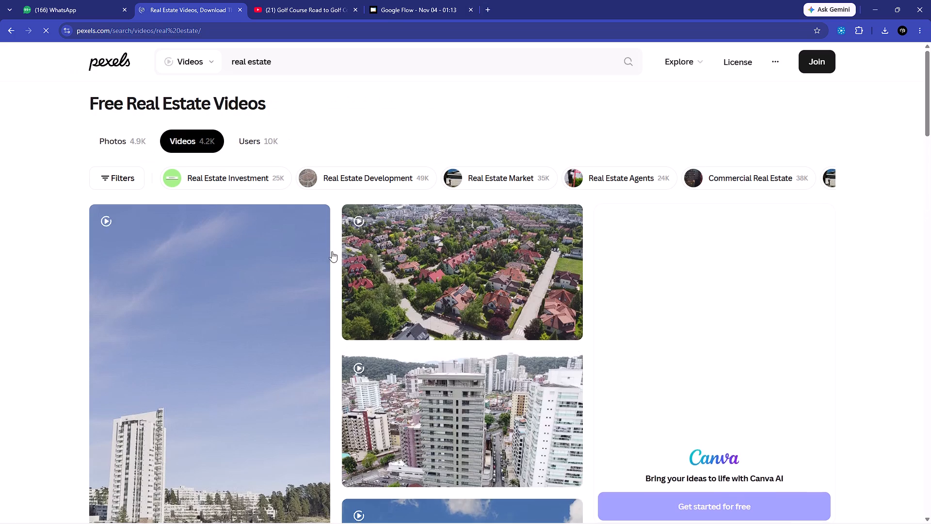
scroll(332, 251, "down", 15)
scroll(332, 251, "up", 5)
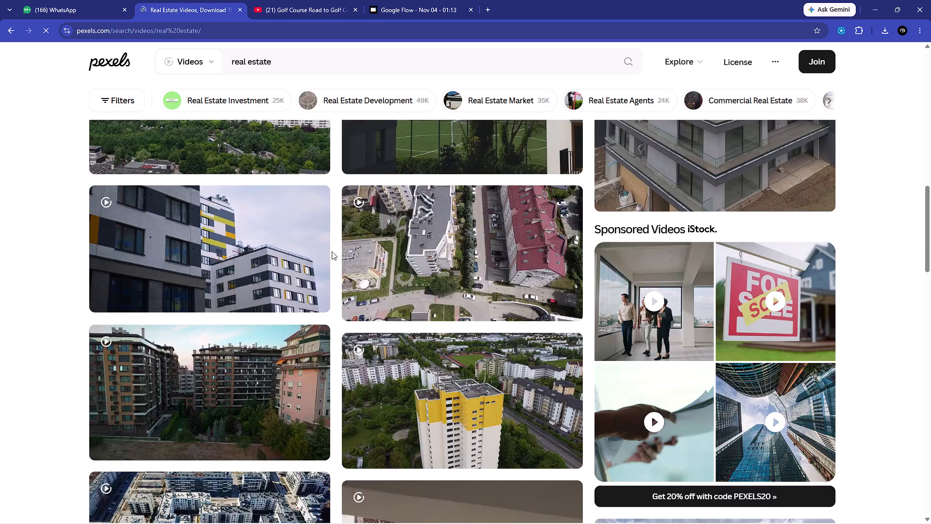
scroll(332, 251, "up", 5)
scroll(735, 328, "down", 3)
Preview the vertical drone video of the high-rise exterior with glass balconies at several points, then close it.
left_click(729, 295)
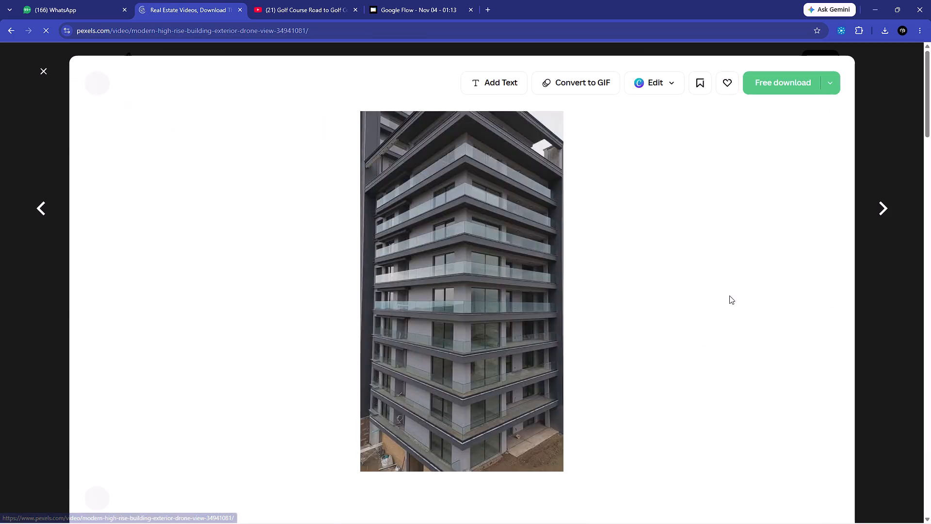
scroll(426, 289, "down", 4)
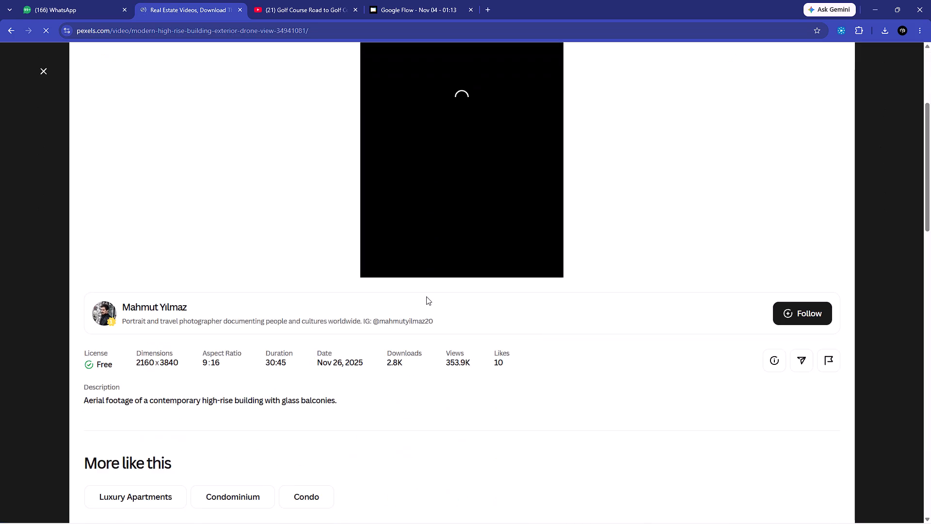
scroll(426, 296, "up", 3)
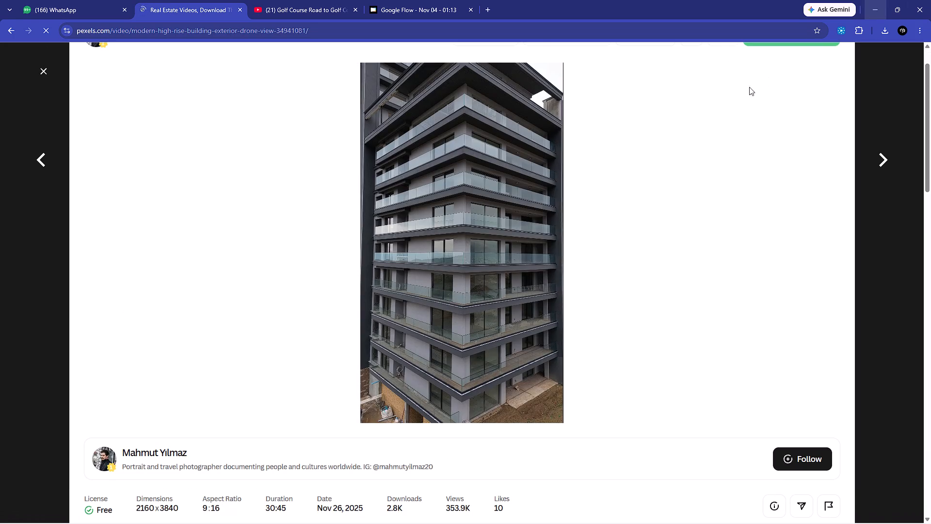
left_click(461, 249)
left_click(464, 243)
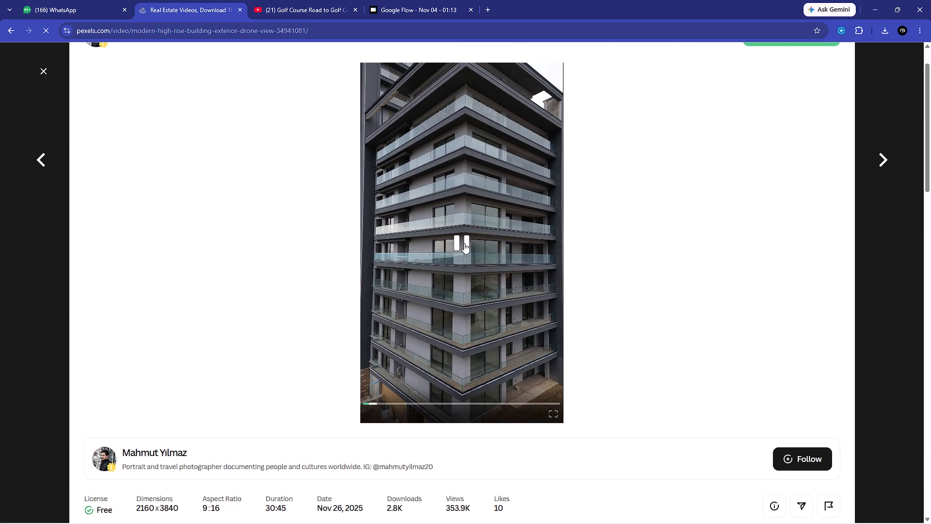
left_click(417, 401)
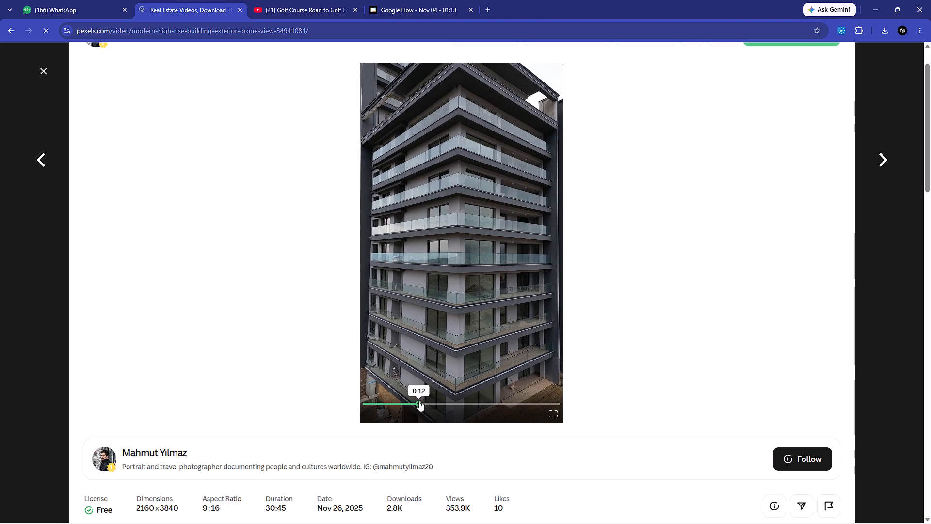
left_click(486, 404)
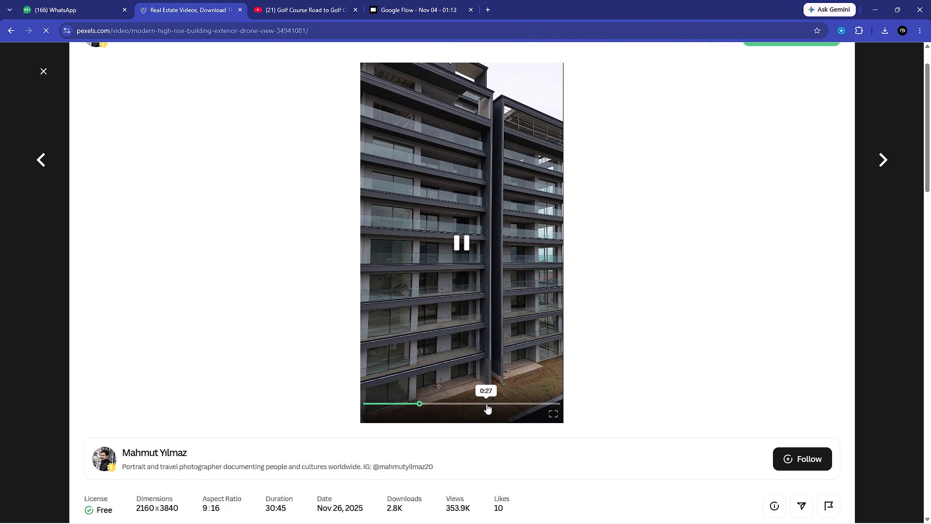
left_click(41, 70)
Browse further through the Pexels real estate videos for a vertical aerial clip suitable as B-roll.
scroll(453, 183, "up", 4)
scroll(533, 209, "down", 11)
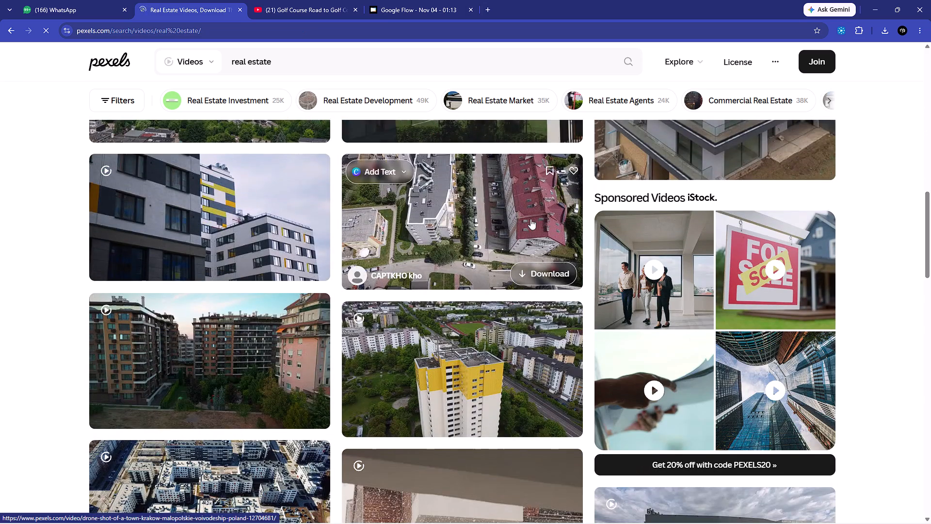
scroll(530, 219, "down", 1)
scroll(530, 219, "up", 1)
scroll(482, 175, "up", 2)
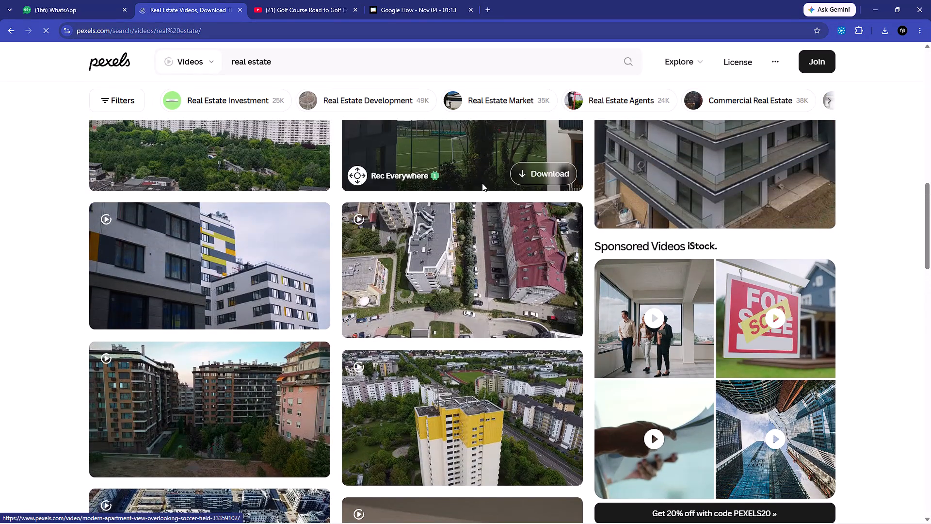
scroll(255, 325, "down", 6)
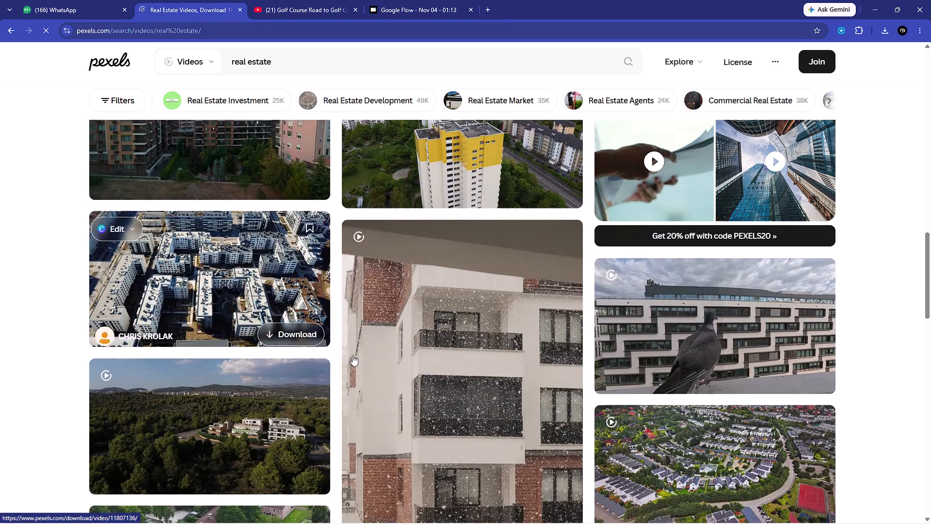
scroll(430, 356, "down", 5)
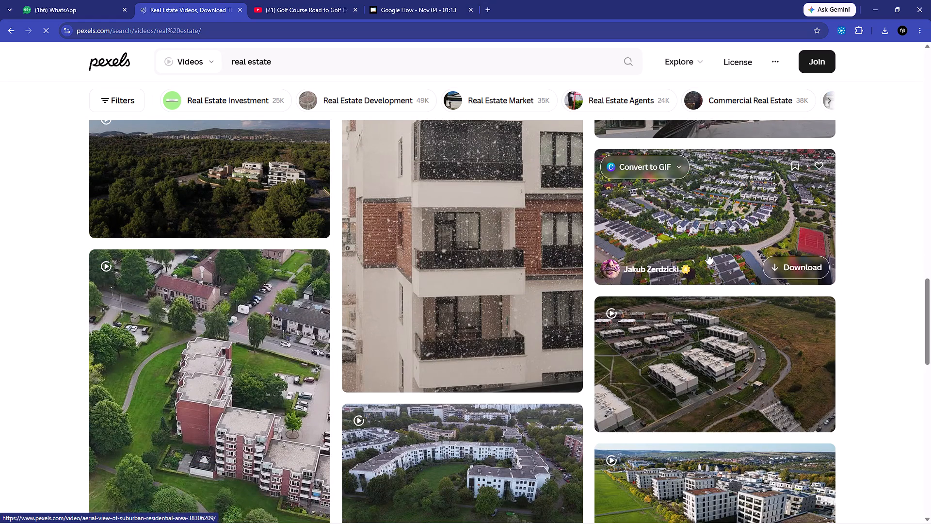
scroll(255, 404, "down", 2)
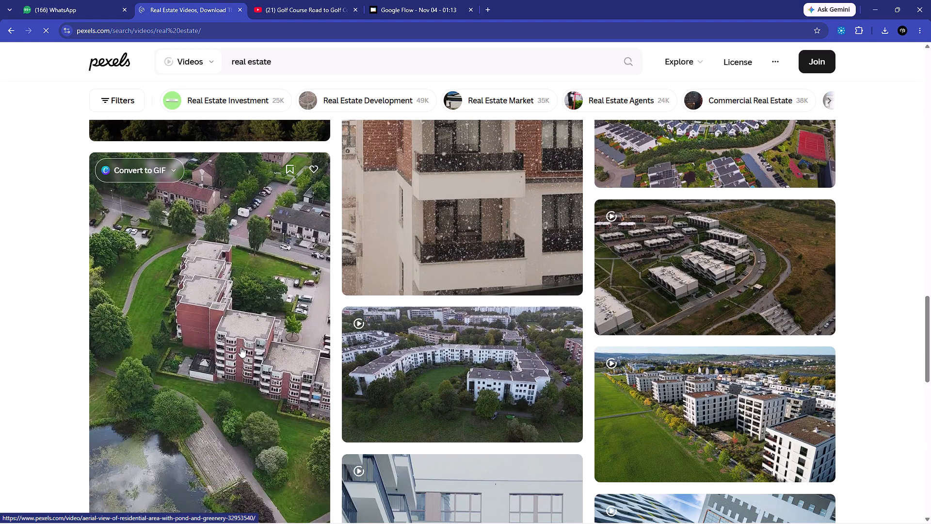
scroll(241, 347, "down", 3)
Open and preview the vertical aerial video of the residential area with a pond and greenery.
left_click(222, 289)
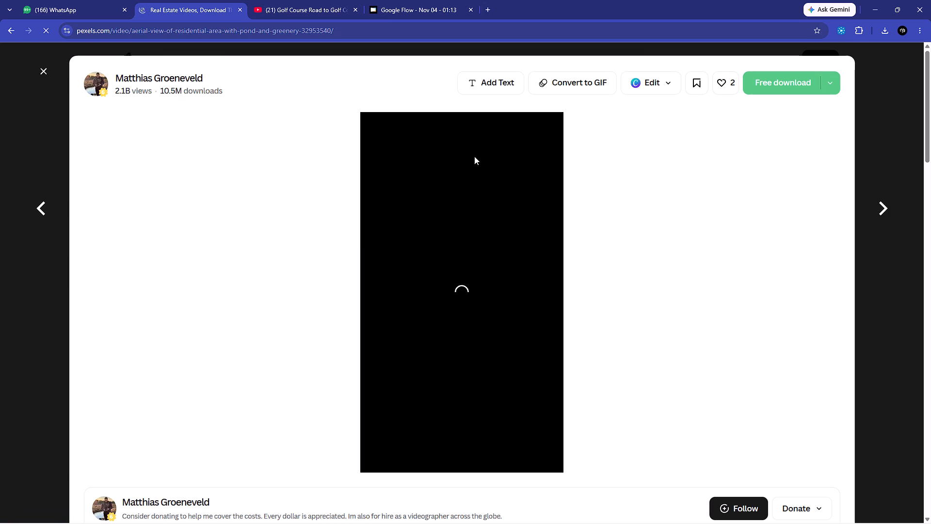
left_click(460, 302)
scroll(817, 210, "down", 3)
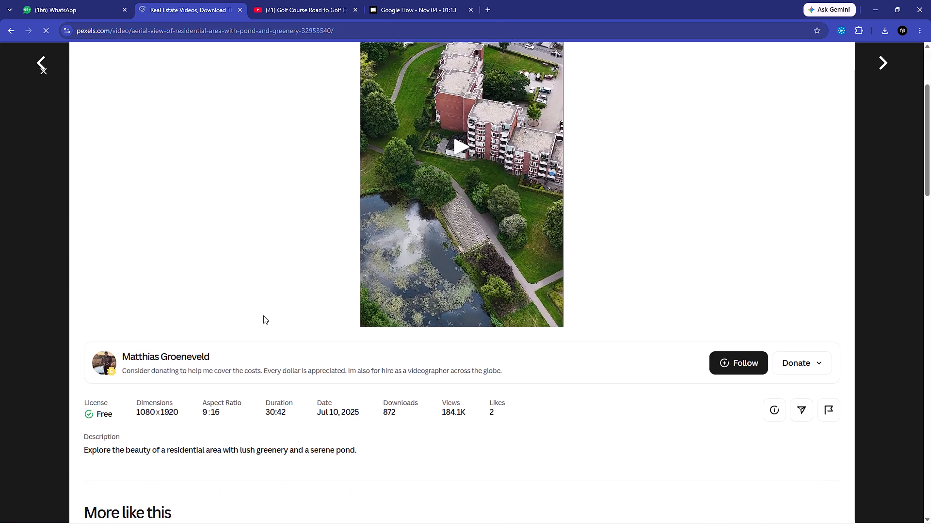
scroll(263, 315, "up", 3)
left_click(458, 295)
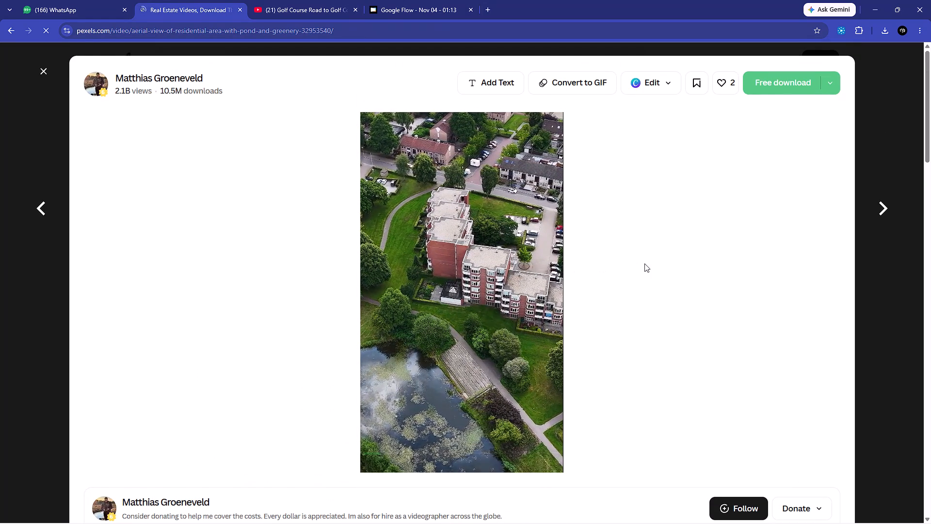
left_click(462, 297)
Download the free aerial video of the residential area with the pond and dismiss the thank-you pop-up.
left_click(779, 83)
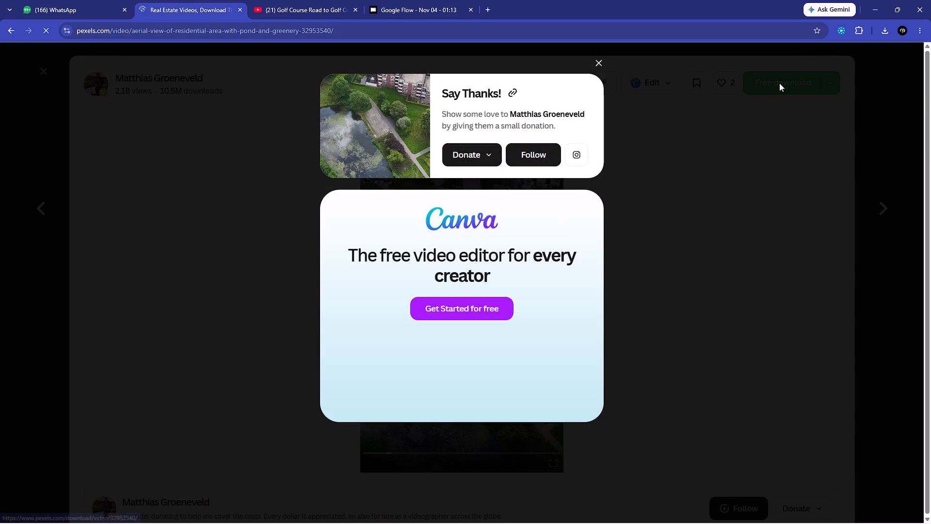
left_click(597, 61)
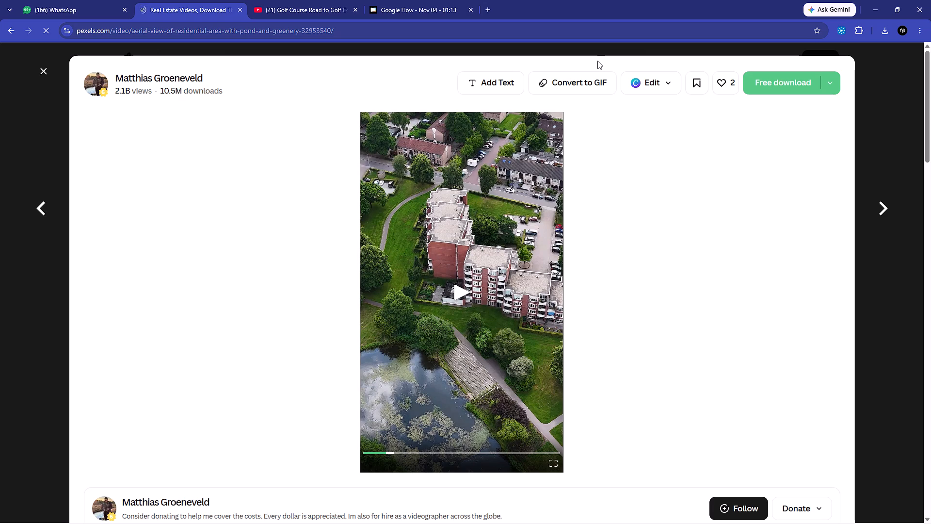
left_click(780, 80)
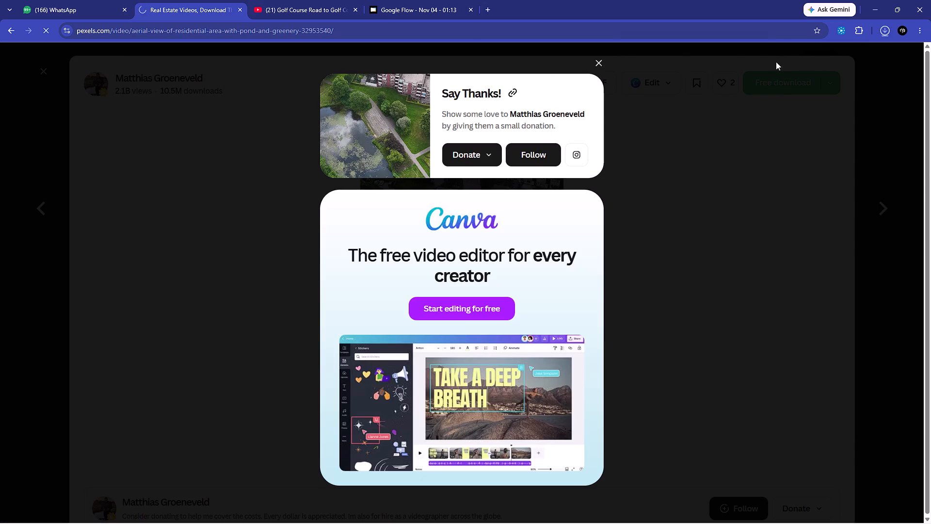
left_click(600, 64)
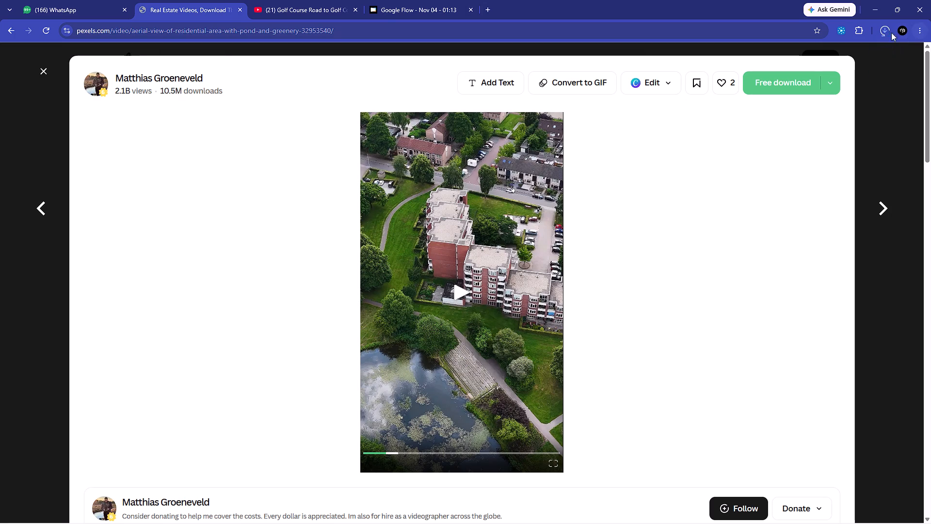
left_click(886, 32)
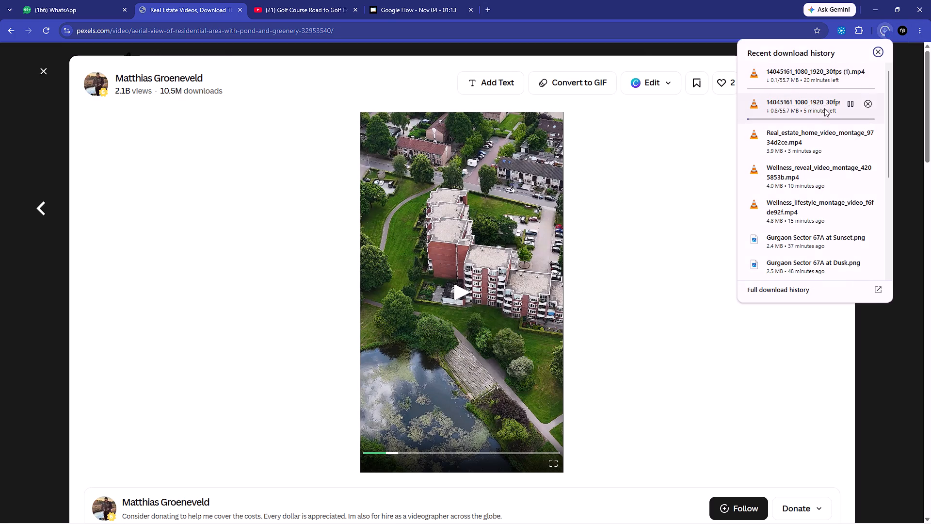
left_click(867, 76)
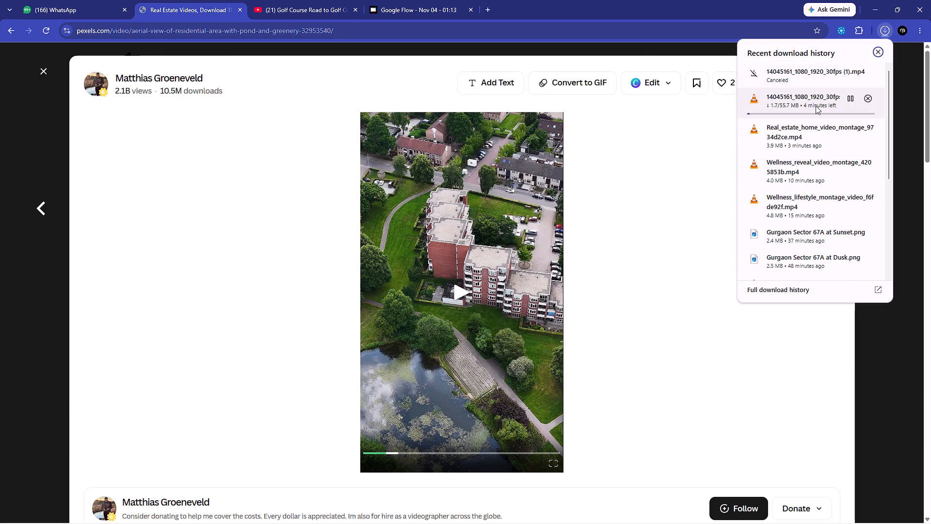
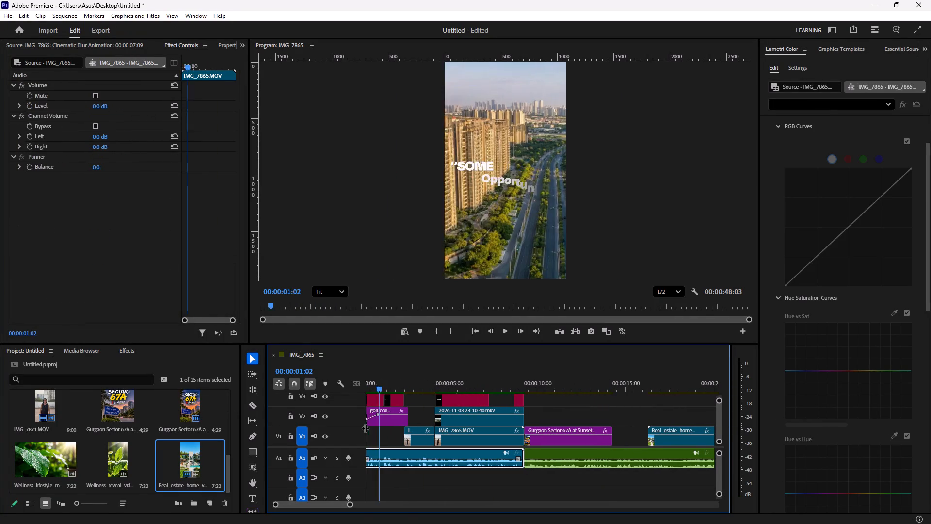
Play the sequence from the opening to the end, then replay part of the closing IMG_7871.MOV clip.
key("space")
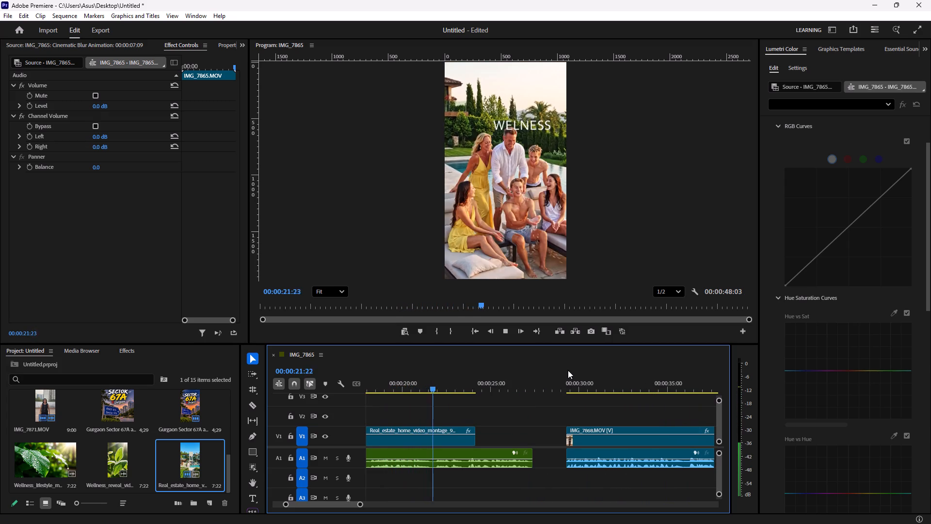
key("space")
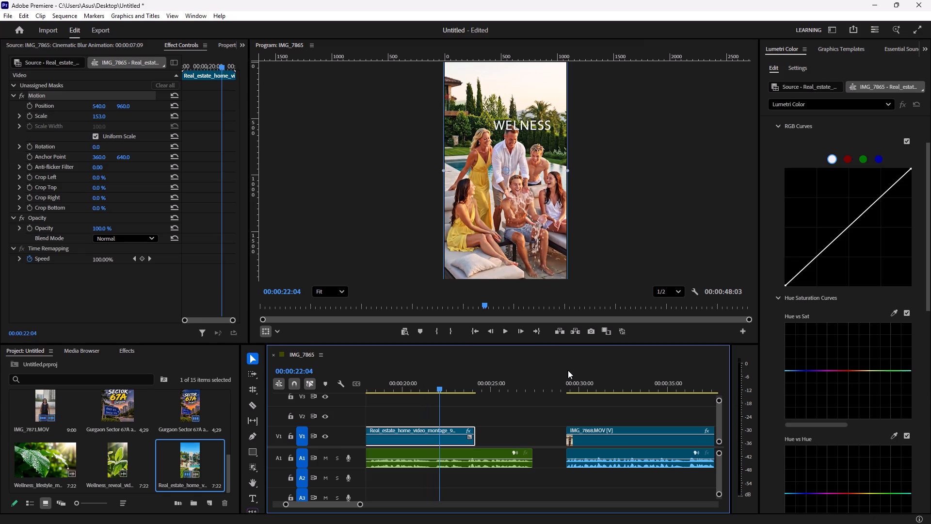
key("space")
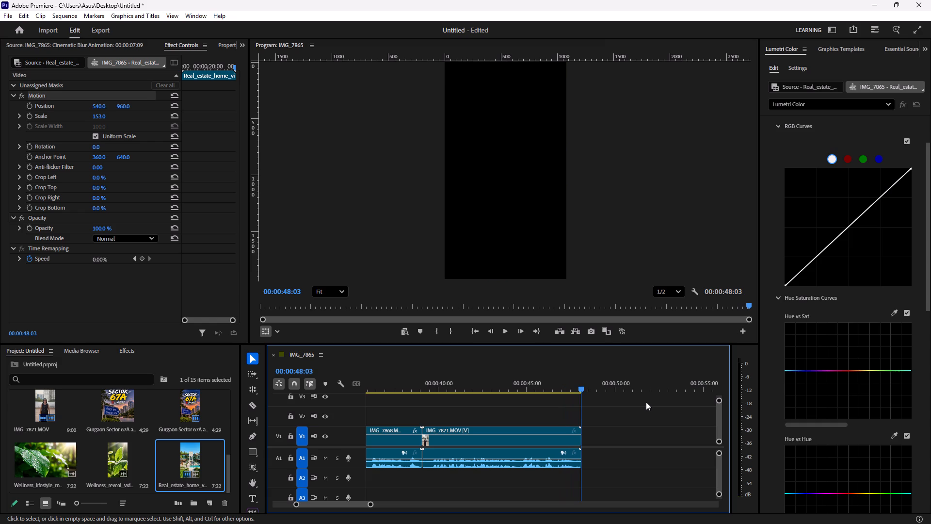
left_click_drag(581, 388, 559, 389)
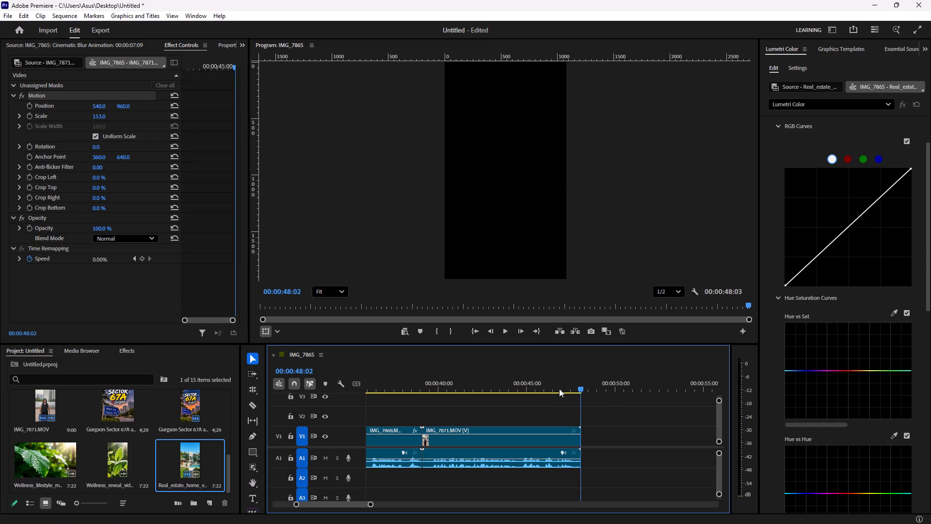
left_click_drag(559, 389, 523, 393)
key("space")
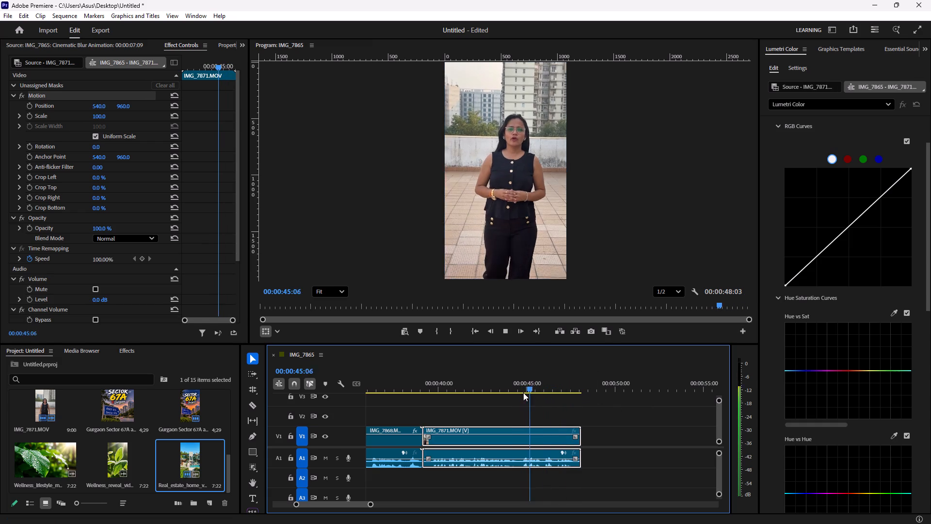
key("space")
Brighten the closing IMG_7871.MOV clip around 00:00:41 by raising the shadows slightly and the highlights more strongly on the white RGB curve.
left_click_drag(538, 390, 438, 399)
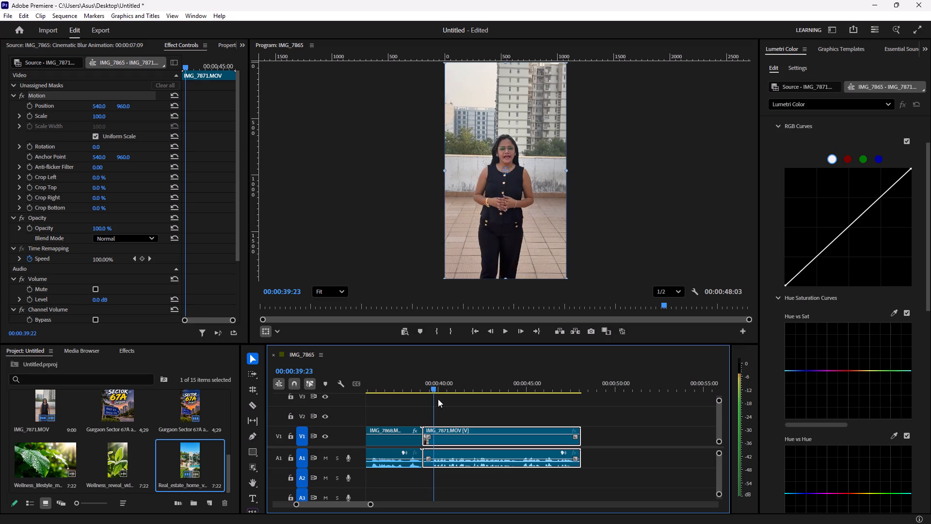
left_click_drag(438, 399, 466, 402)
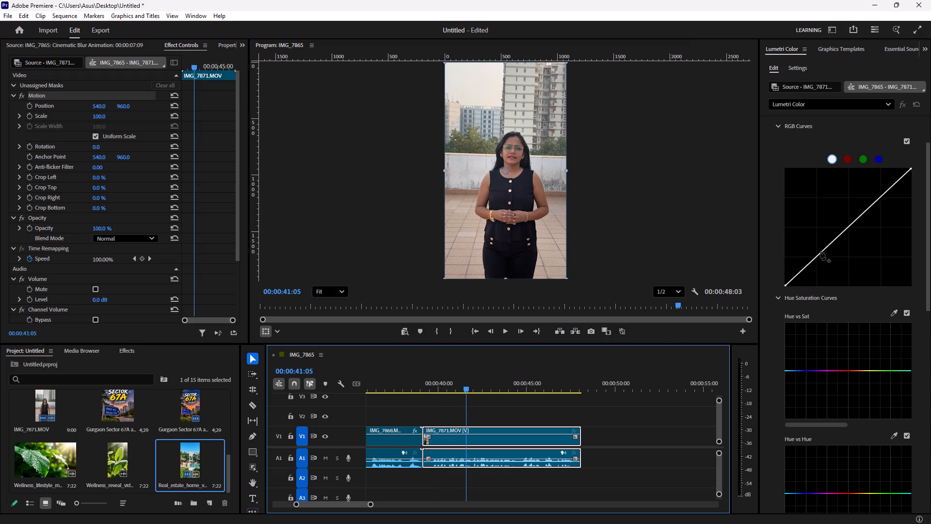
left_click_drag(820, 251, 818, 245)
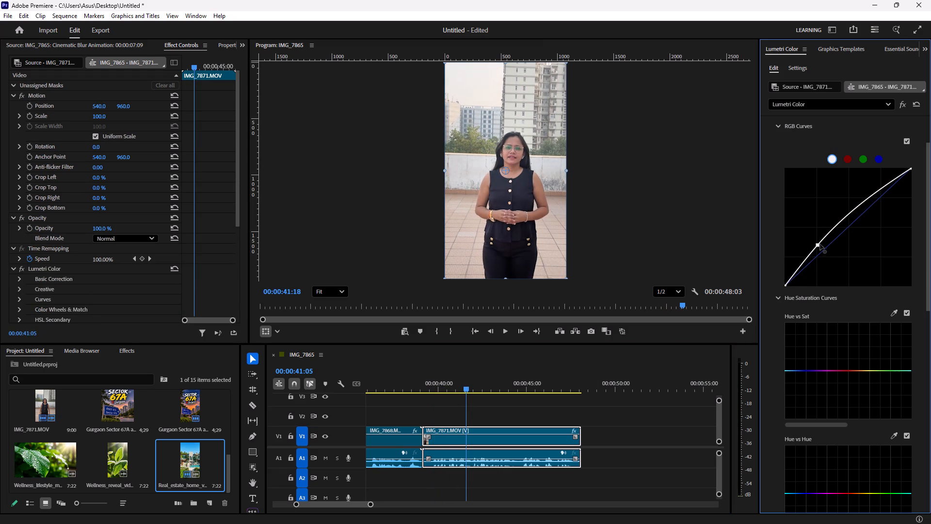
left_click_drag(861, 202, 856, 189)
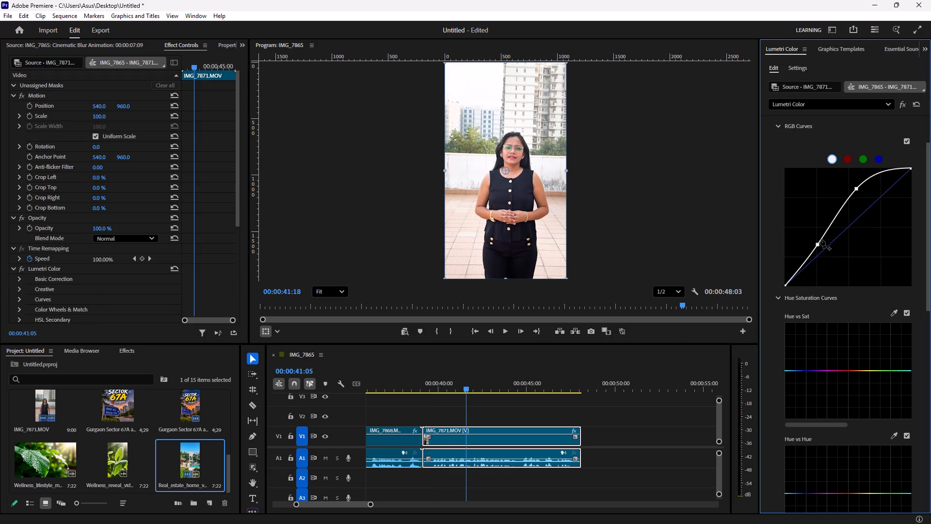
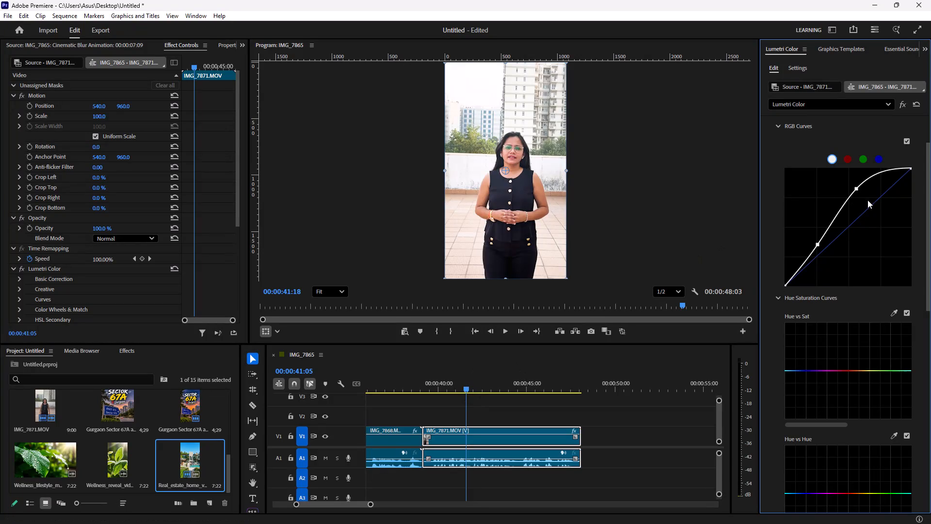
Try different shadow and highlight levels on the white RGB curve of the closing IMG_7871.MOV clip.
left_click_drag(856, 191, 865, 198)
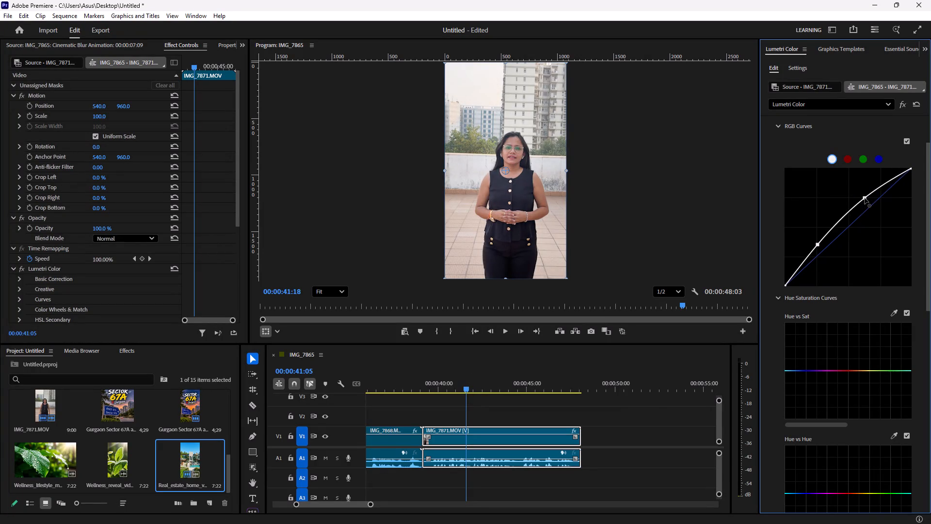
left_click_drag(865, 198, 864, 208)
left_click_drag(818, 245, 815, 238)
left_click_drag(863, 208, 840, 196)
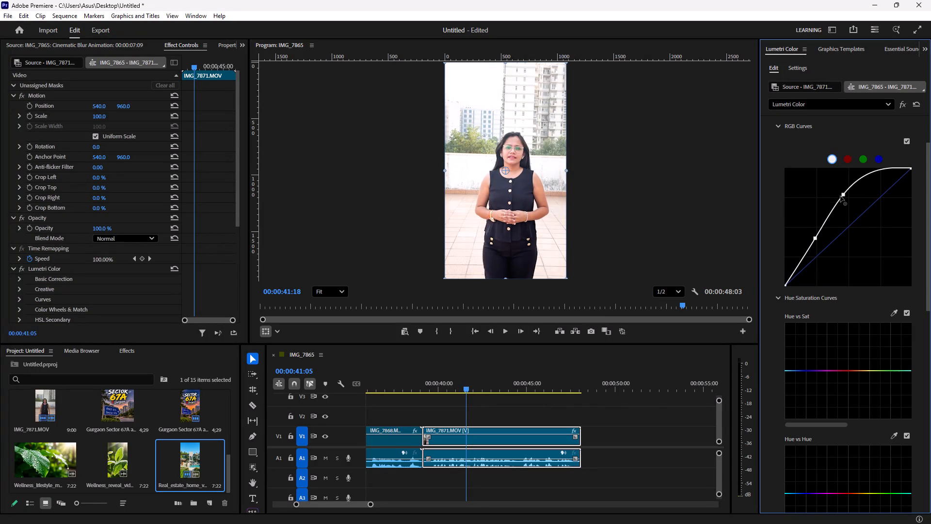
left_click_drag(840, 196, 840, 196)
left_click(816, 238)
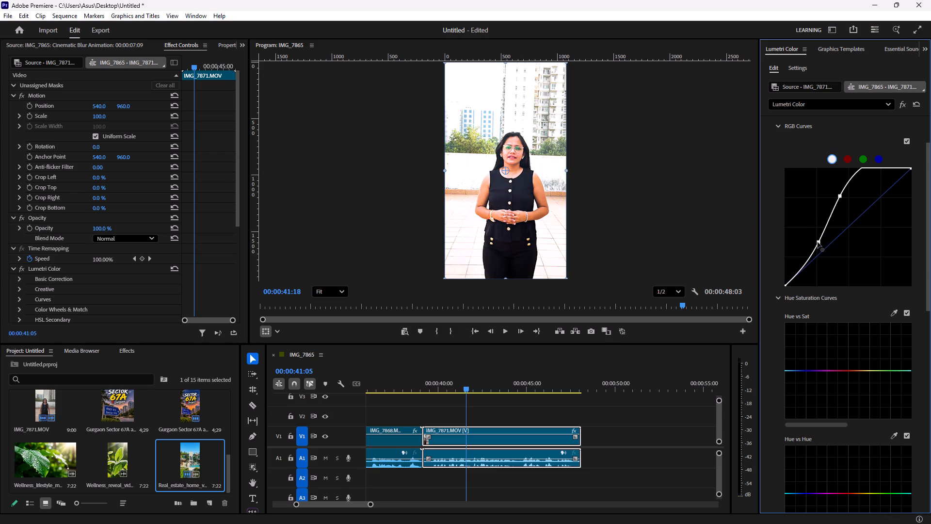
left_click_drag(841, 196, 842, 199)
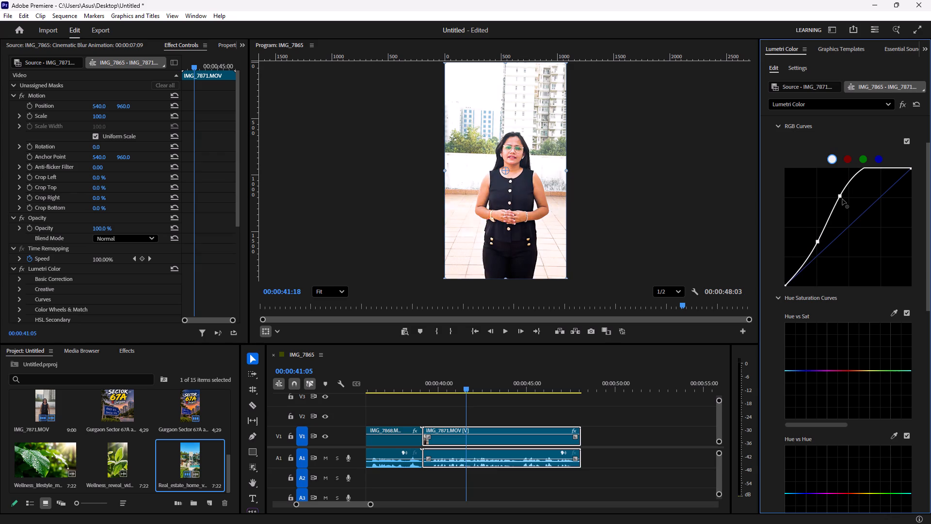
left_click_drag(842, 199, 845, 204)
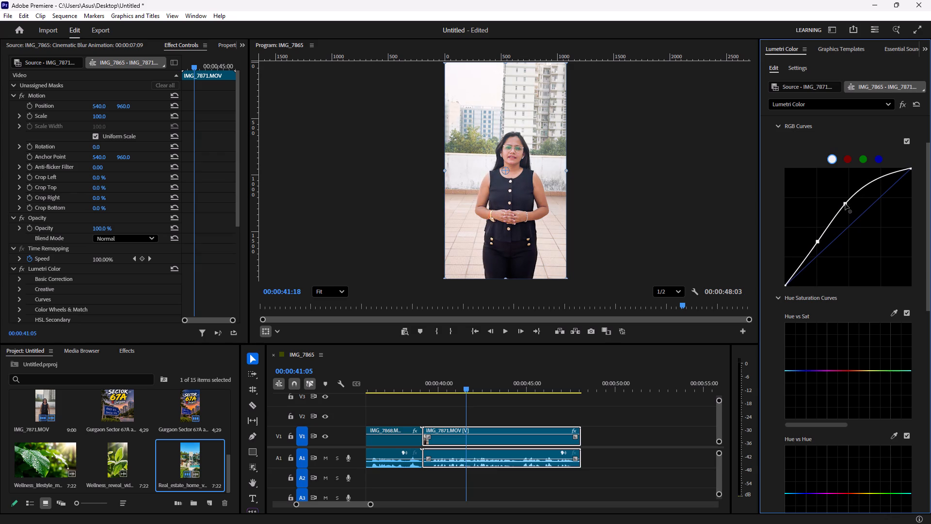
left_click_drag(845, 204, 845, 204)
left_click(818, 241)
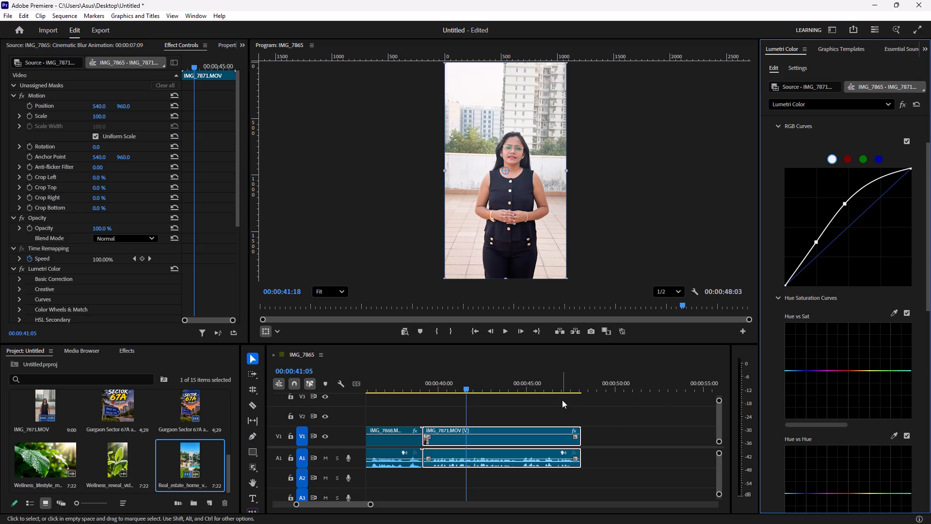
Undo the latest curve changes and reset the white RGB curve of the closing IMG_7871.MOV clip to a straight line.
key("ctrl+z")
key("ctrl+z")
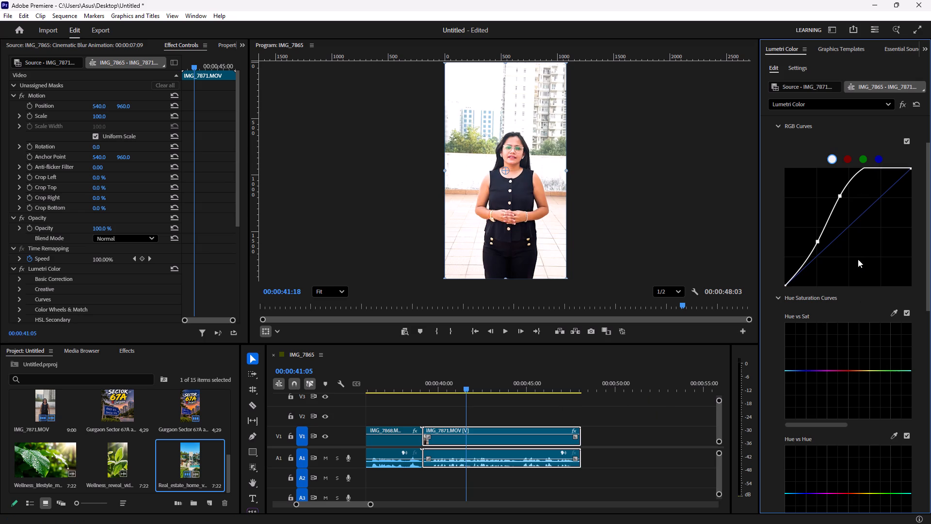
double_click(858, 250)
Copy the preceding IMG_7868.MOV clip and paste its video and audio attributes, including Lumetri Color, onto the closing IMG_7871.MOV clip.
left_click_drag(458, 392, 389, 412)
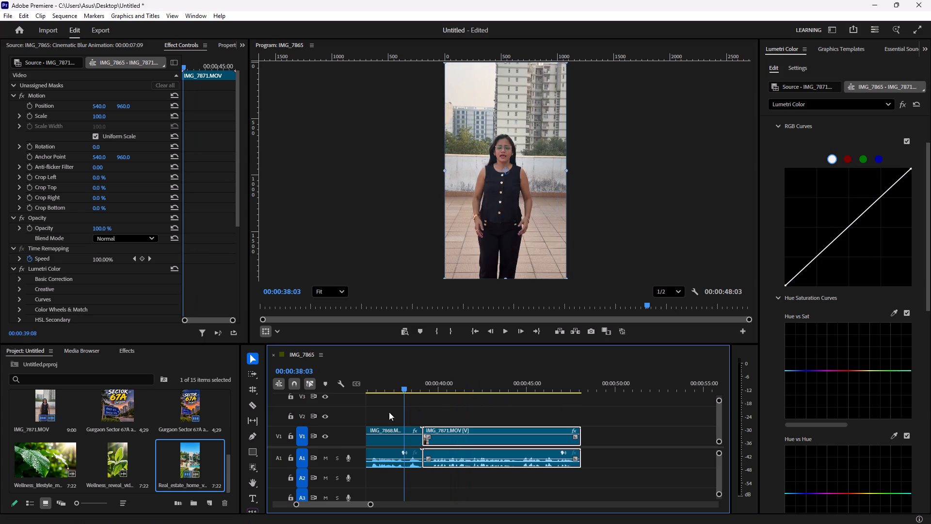
left_click_drag(389, 412, 413, 409)
left_click(400, 434)
right_click(400, 434)
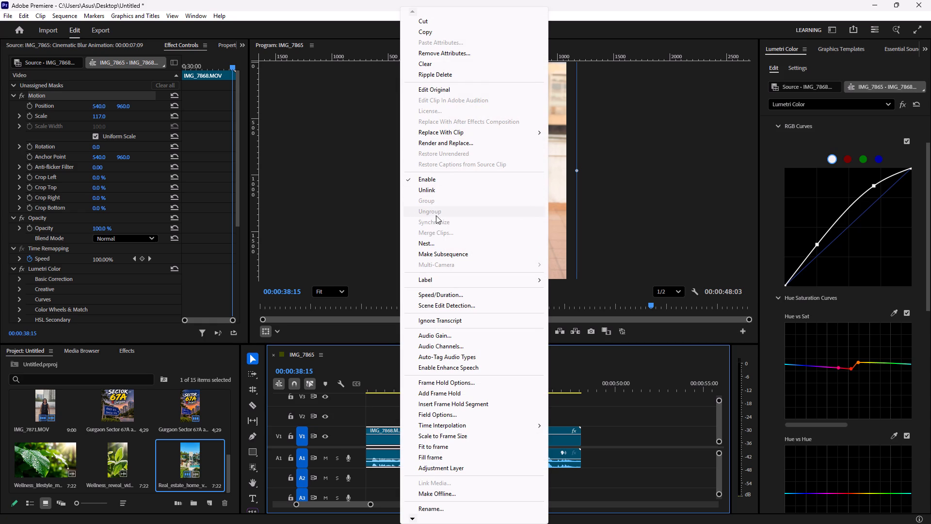
left_click(434, 31)
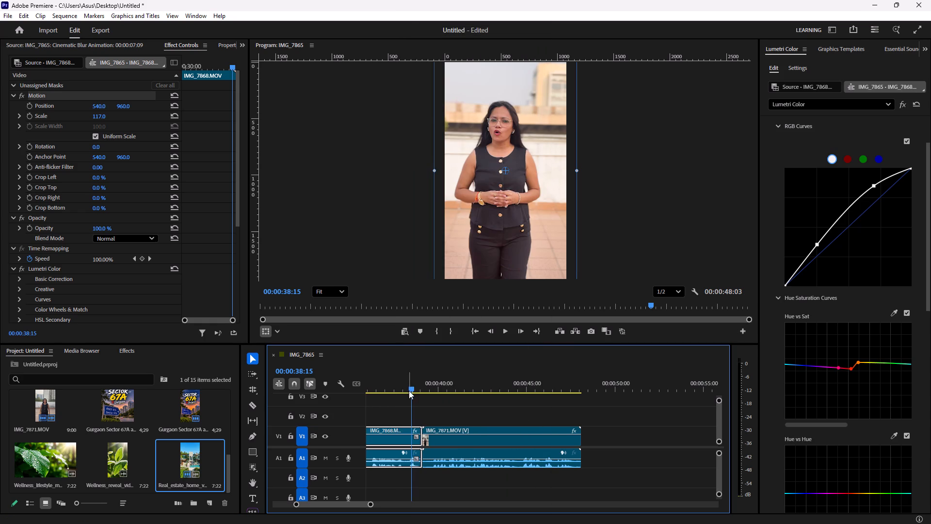
left_click_drag(412, 391, 444, 398)
right_click(468, 438)
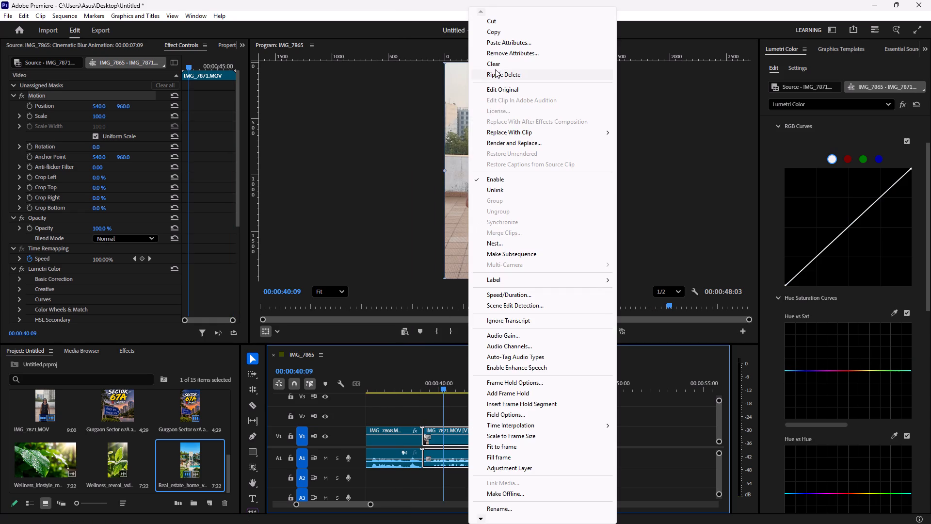
left_click(517, 42)
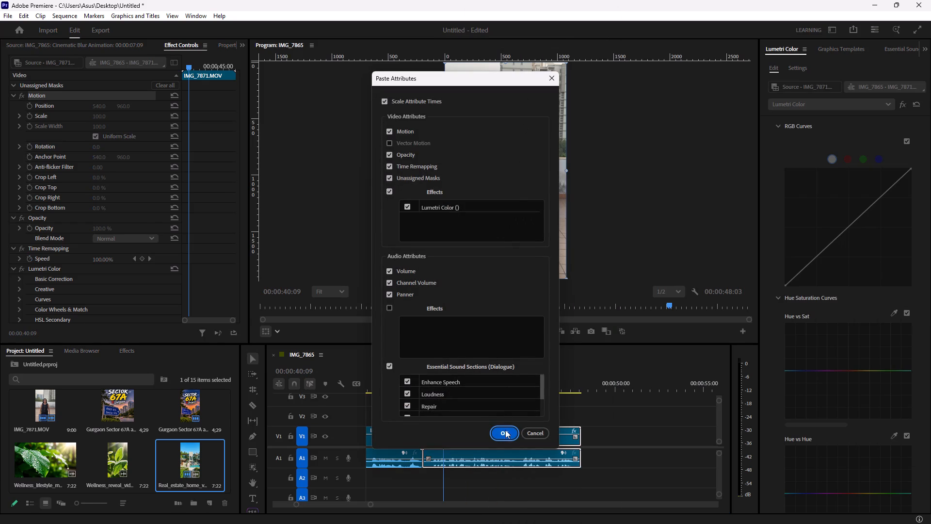
left_click(505, 436)
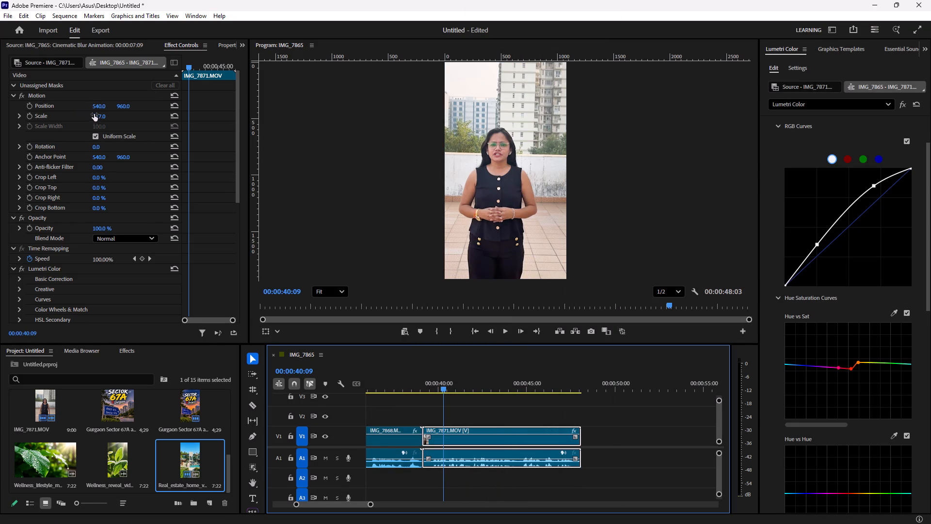
Reposition the closing IMG_7871.MOV clip to 615, 903 and play a short stretch to check the framing.
left_click_drag(96, 105, 93, 69)
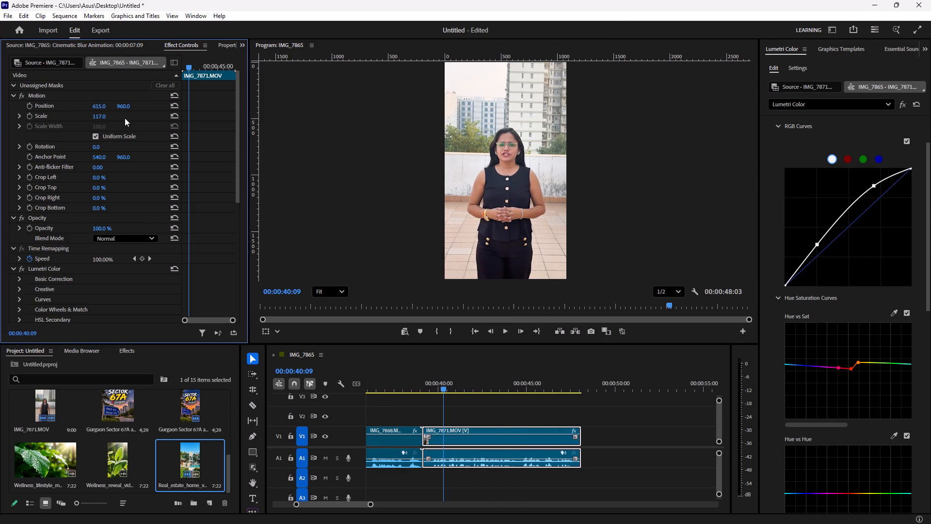
left_click_drag(122, 104, 141, 225)
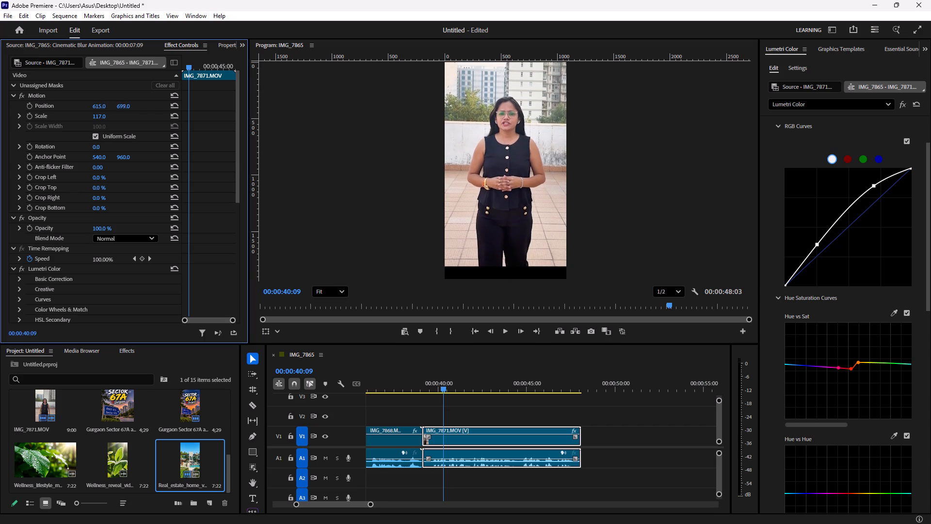
left_click_drag(141, 225, 156, 131)
key("space")
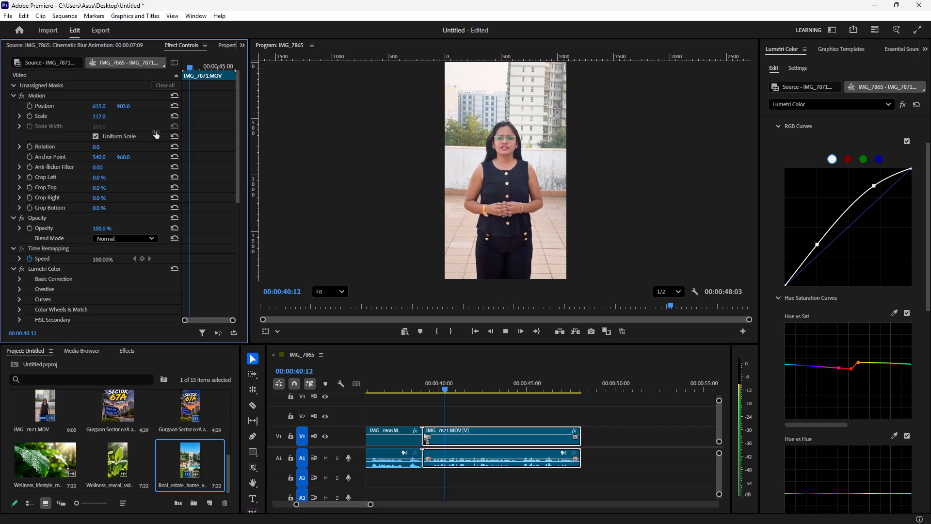
key("space")
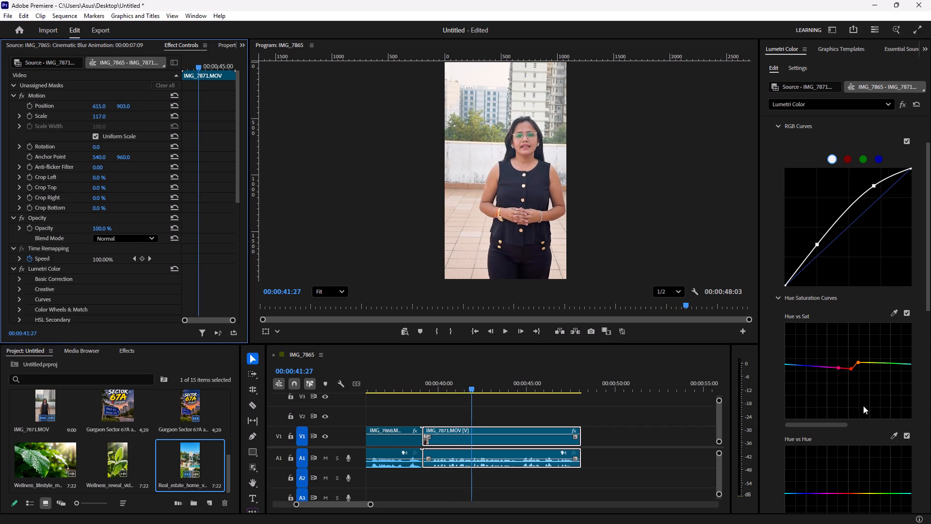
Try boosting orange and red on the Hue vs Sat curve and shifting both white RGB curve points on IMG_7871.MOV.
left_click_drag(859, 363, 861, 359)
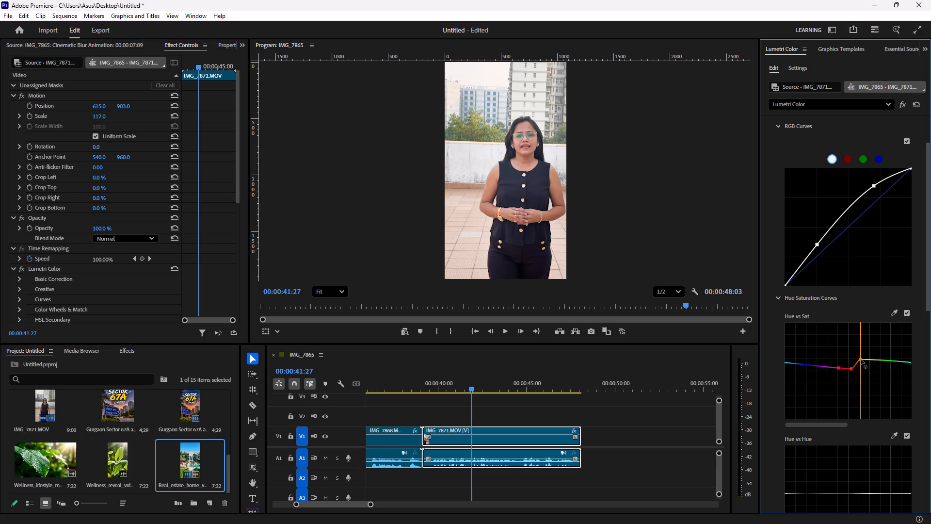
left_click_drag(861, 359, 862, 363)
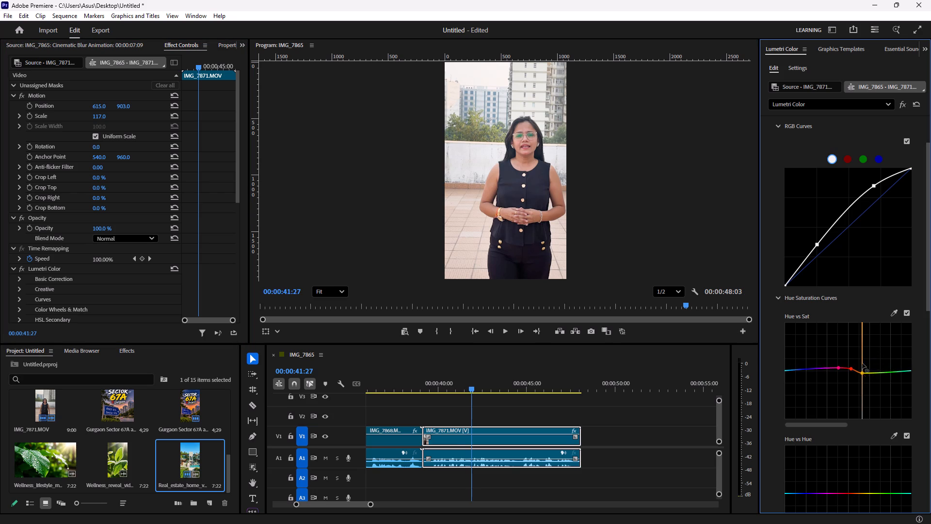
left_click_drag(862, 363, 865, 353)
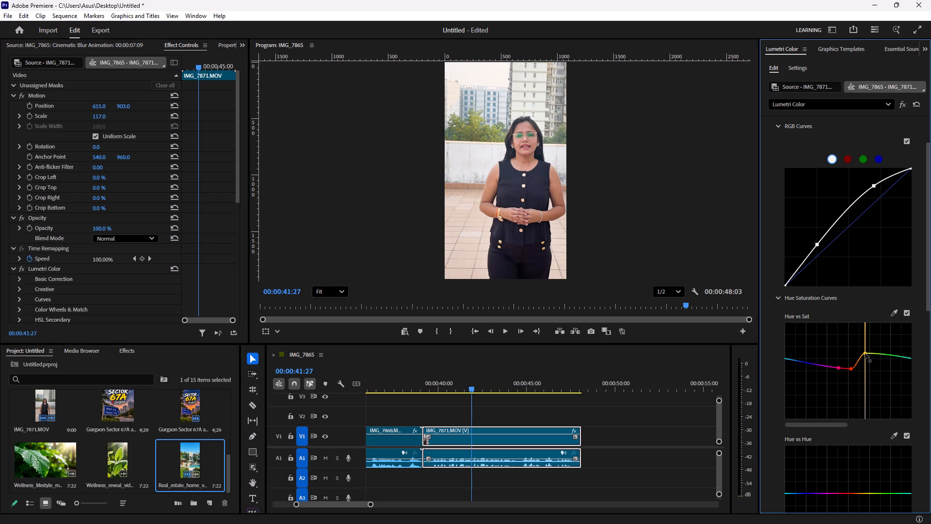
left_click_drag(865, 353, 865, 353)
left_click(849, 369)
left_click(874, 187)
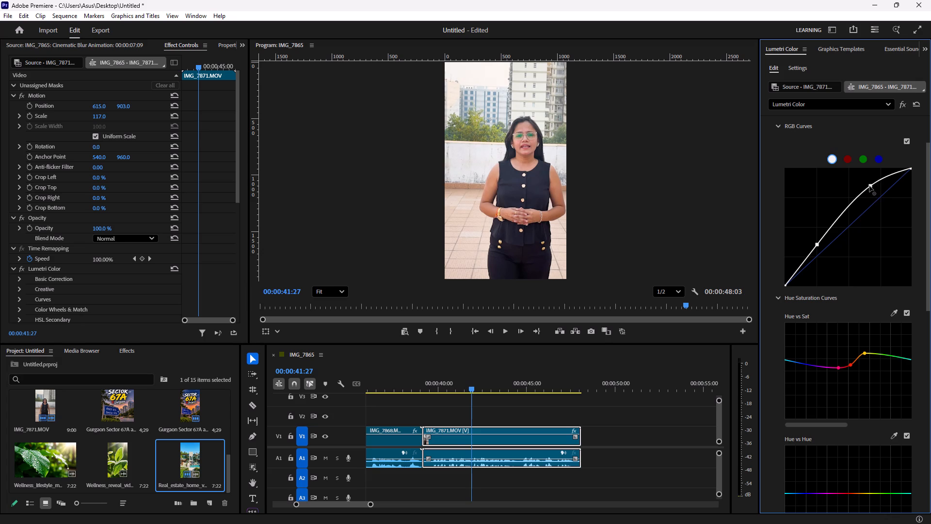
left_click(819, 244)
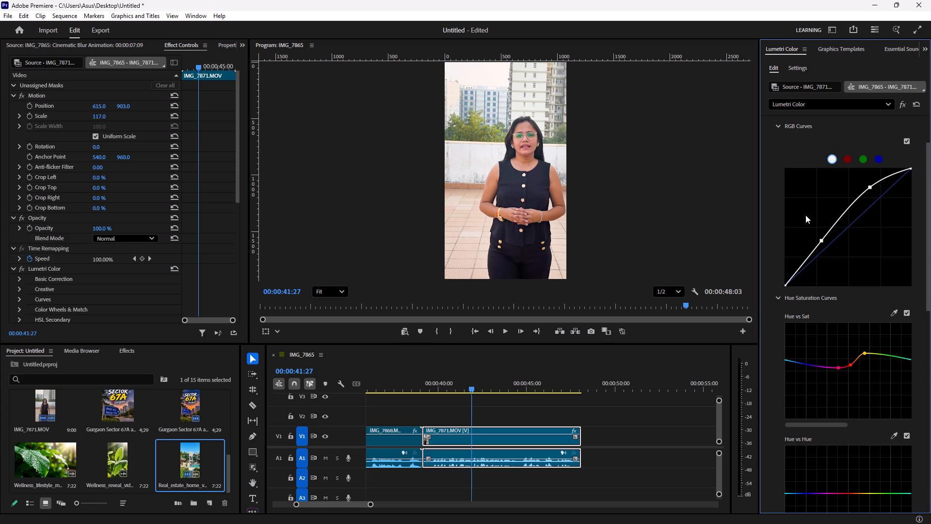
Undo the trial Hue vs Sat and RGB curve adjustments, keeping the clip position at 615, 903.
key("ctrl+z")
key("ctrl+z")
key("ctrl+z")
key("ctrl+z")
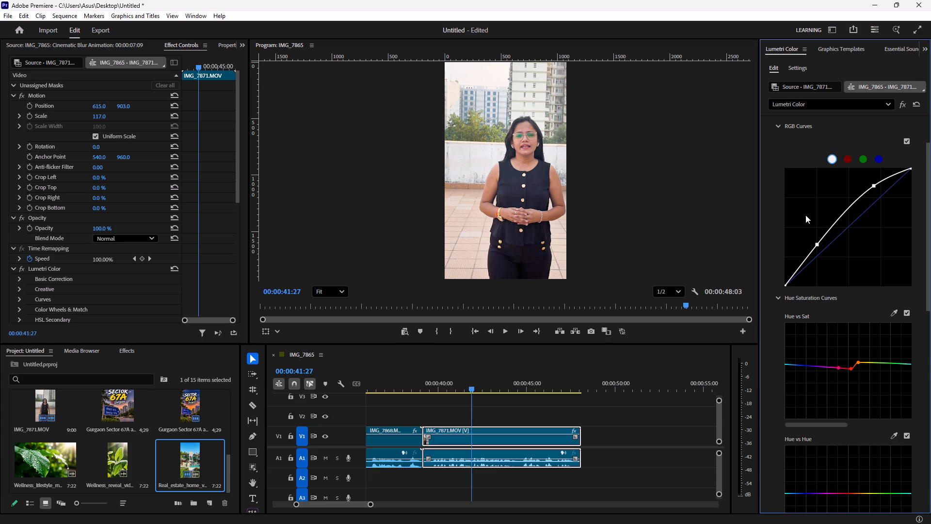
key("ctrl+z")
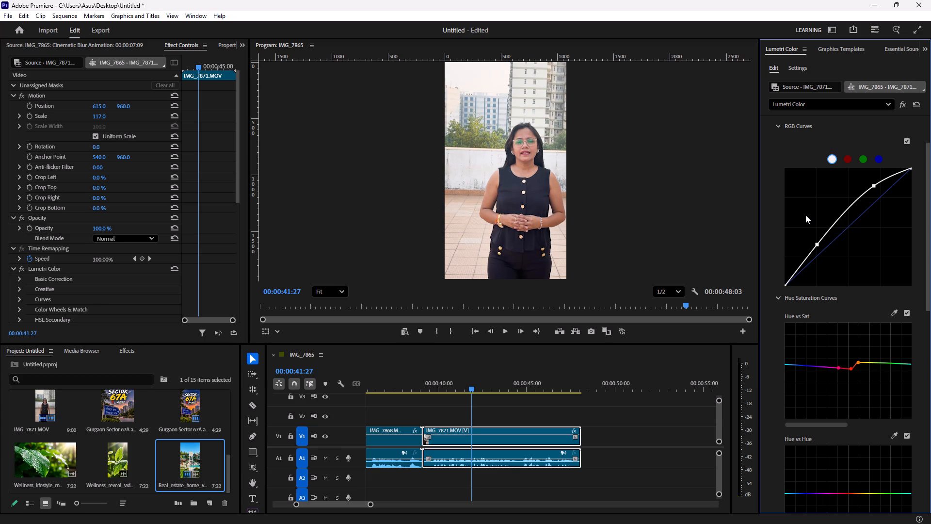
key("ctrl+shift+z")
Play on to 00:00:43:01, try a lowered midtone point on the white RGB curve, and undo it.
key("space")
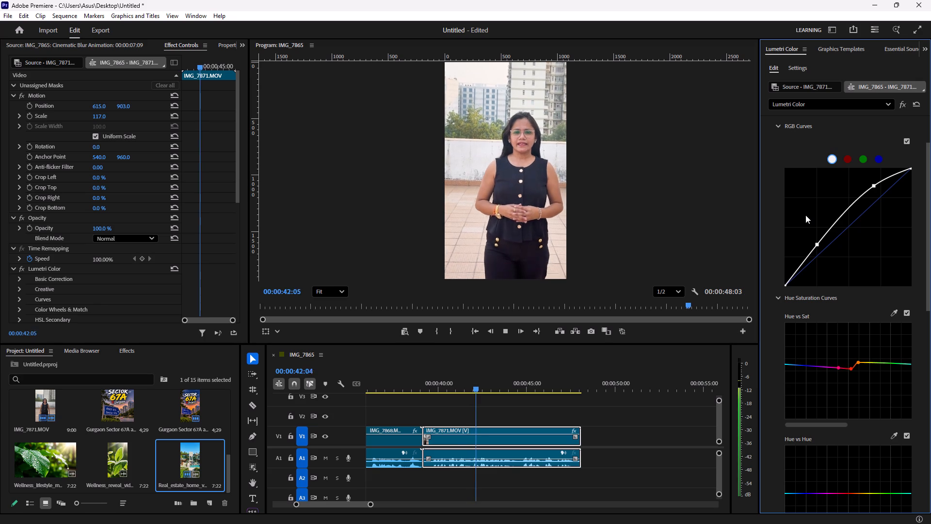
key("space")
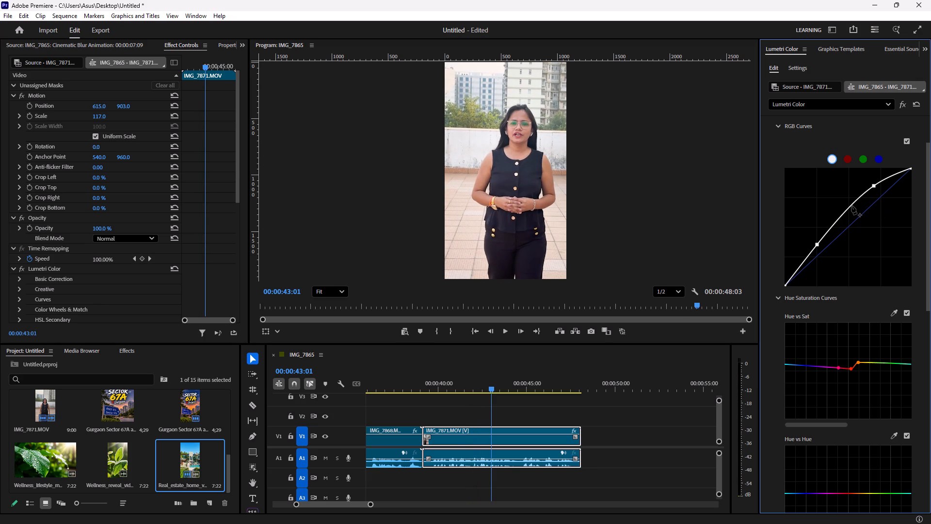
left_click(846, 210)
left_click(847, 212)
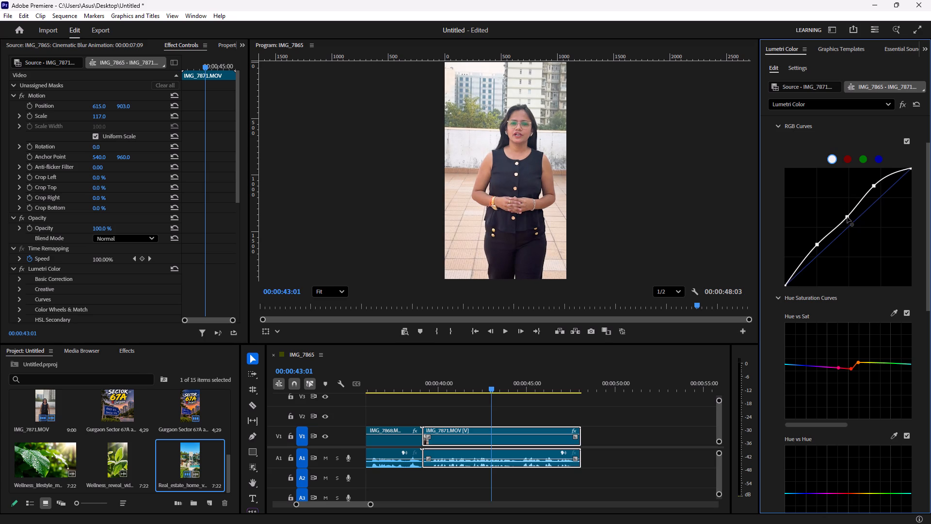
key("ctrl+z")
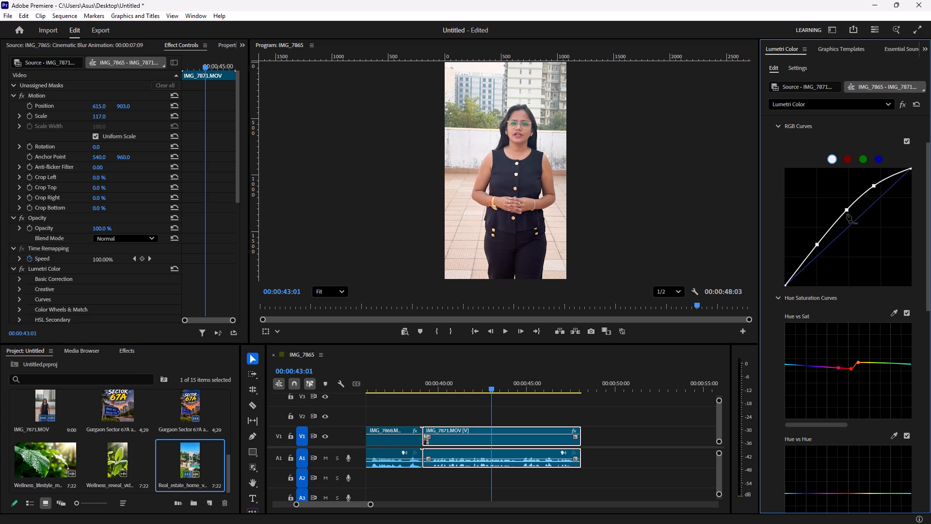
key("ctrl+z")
Play the rest of the closing IMG_7871.MOV clip up to 00:00:47:27 to review its colour and framing.
key("space")
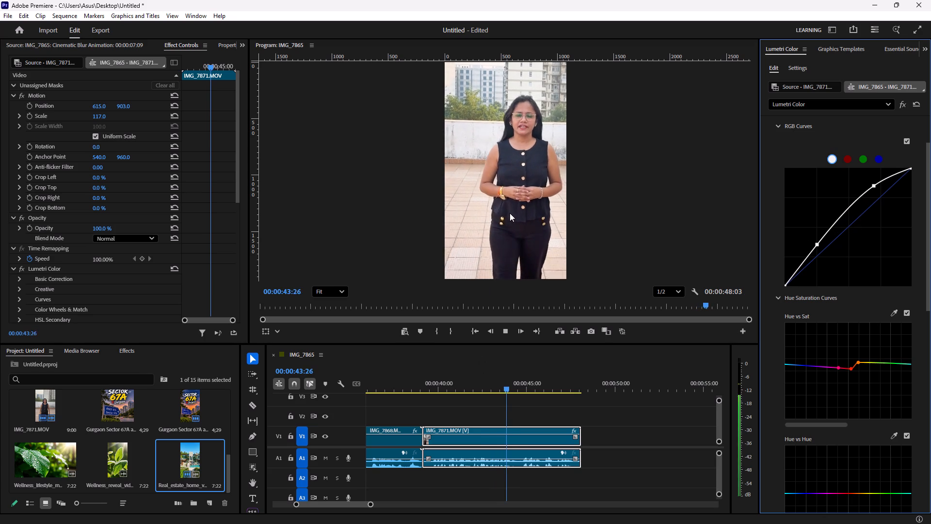
key("space")
key("space")
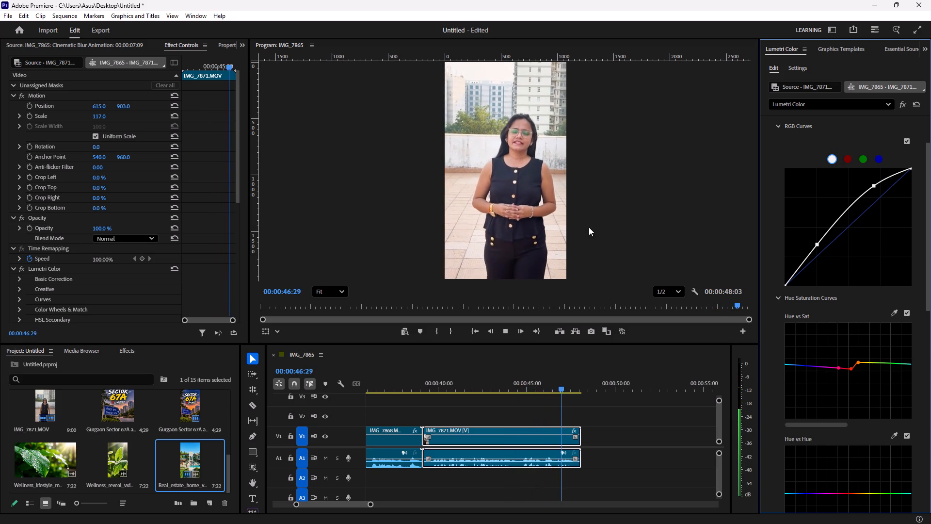
key("space")
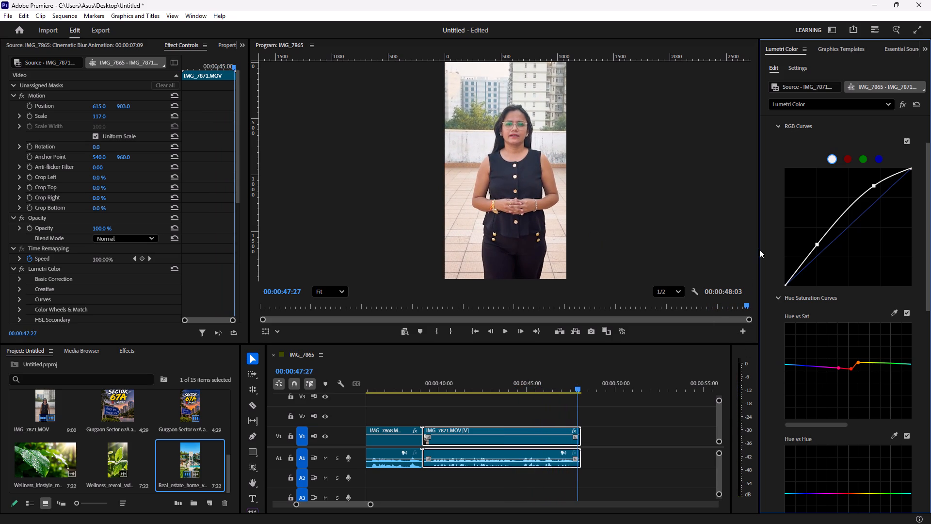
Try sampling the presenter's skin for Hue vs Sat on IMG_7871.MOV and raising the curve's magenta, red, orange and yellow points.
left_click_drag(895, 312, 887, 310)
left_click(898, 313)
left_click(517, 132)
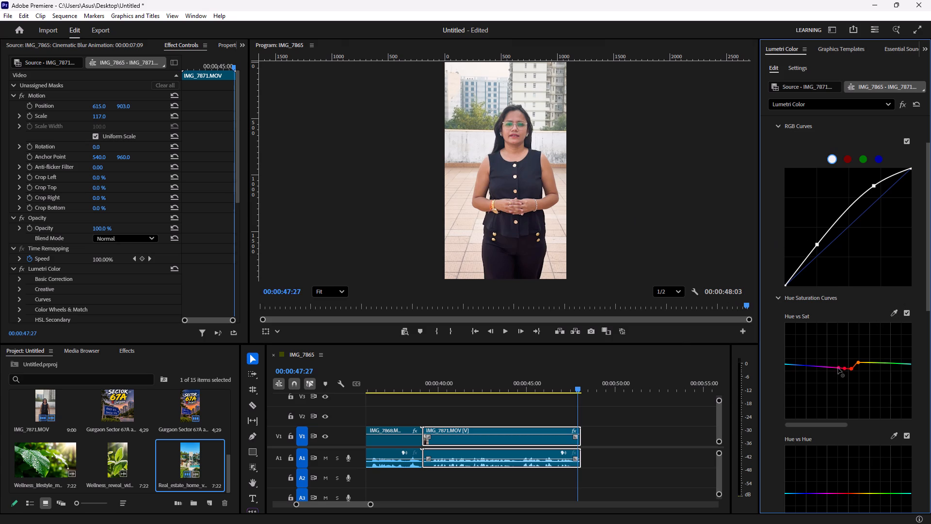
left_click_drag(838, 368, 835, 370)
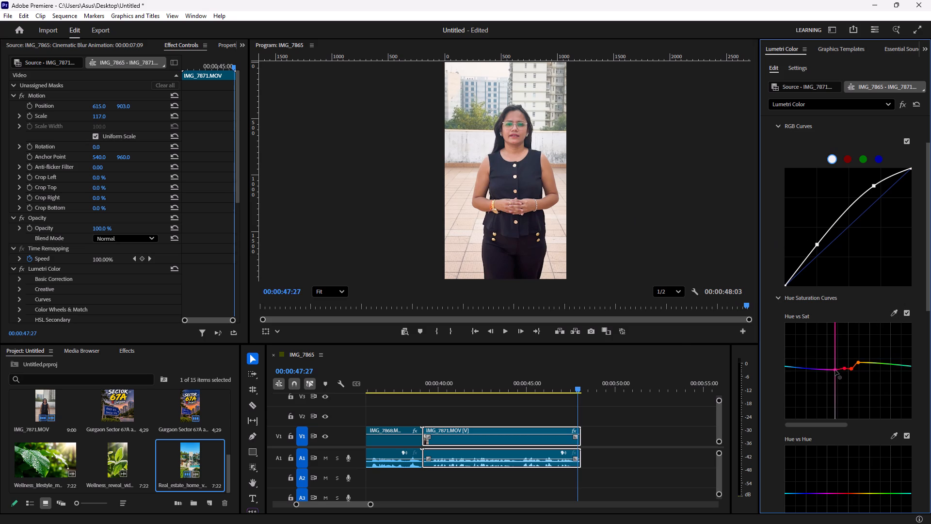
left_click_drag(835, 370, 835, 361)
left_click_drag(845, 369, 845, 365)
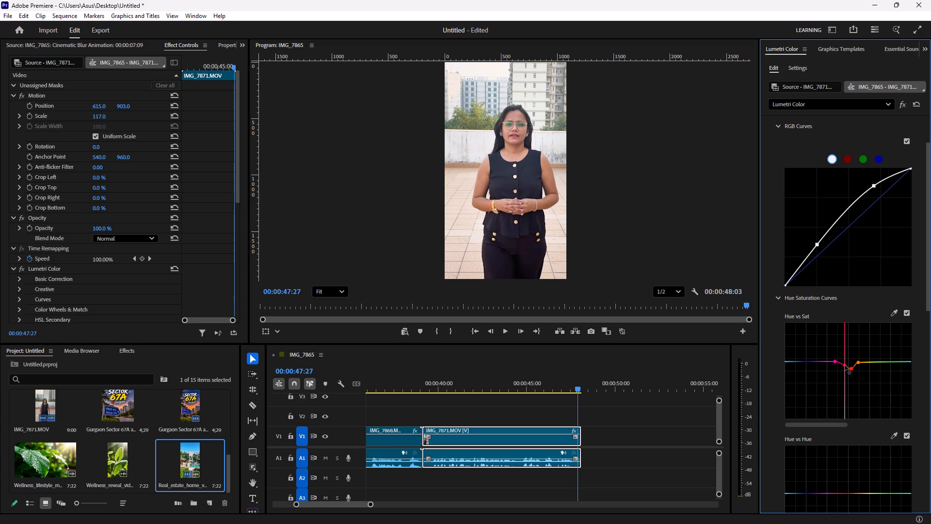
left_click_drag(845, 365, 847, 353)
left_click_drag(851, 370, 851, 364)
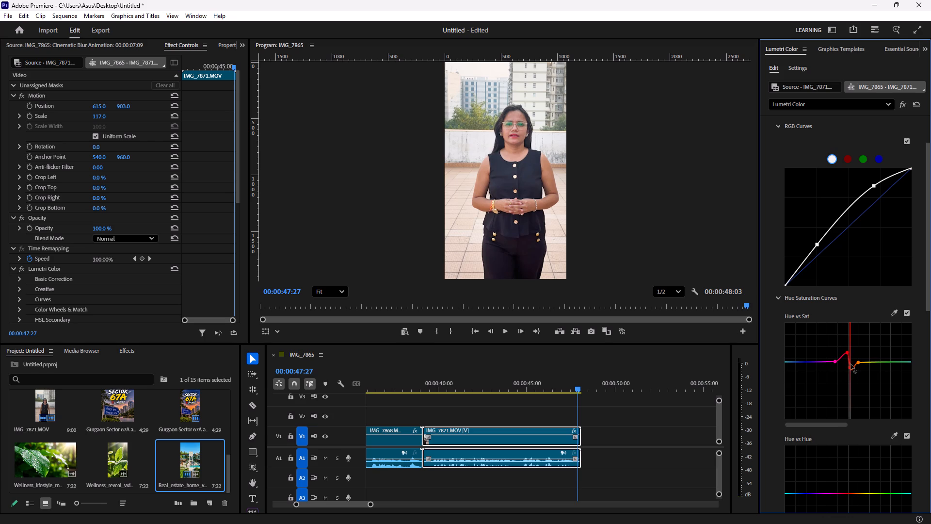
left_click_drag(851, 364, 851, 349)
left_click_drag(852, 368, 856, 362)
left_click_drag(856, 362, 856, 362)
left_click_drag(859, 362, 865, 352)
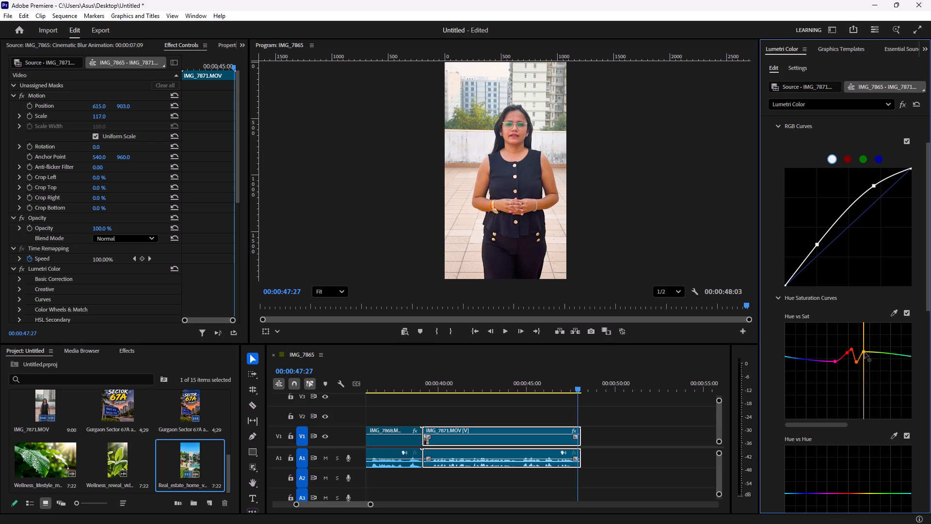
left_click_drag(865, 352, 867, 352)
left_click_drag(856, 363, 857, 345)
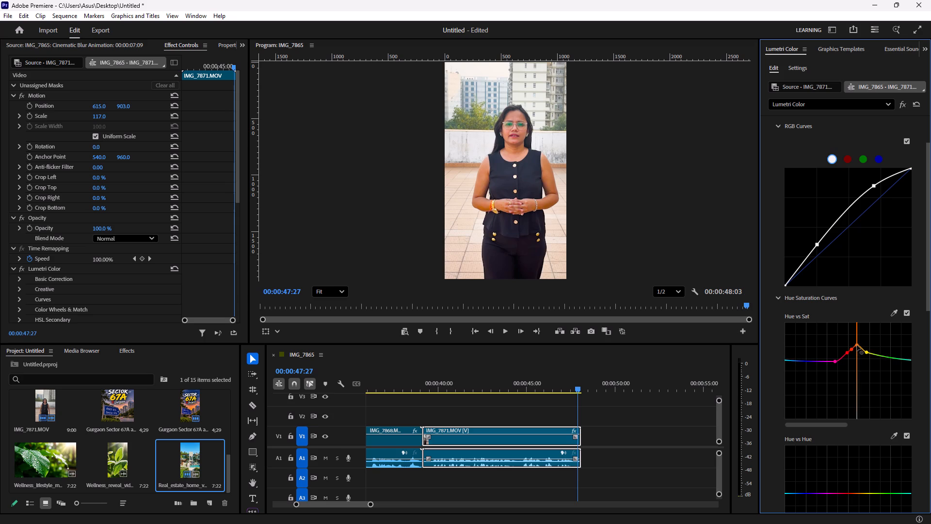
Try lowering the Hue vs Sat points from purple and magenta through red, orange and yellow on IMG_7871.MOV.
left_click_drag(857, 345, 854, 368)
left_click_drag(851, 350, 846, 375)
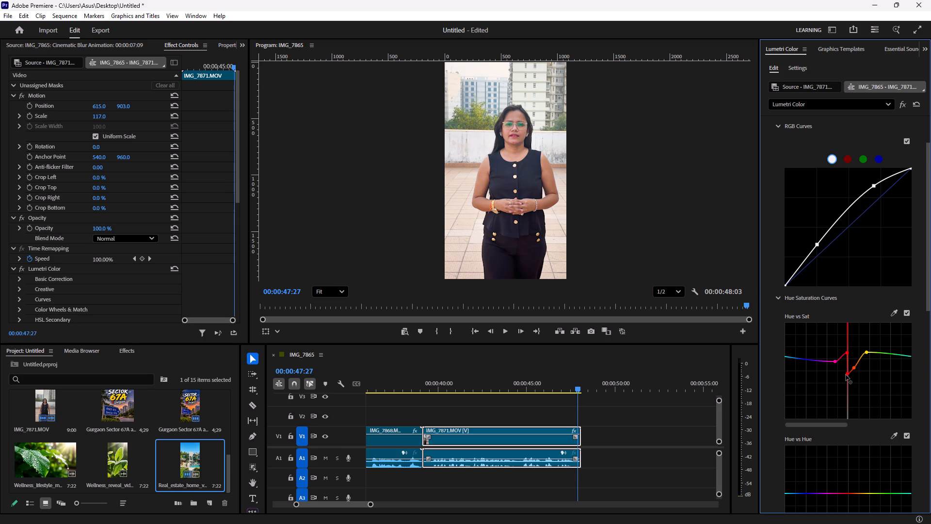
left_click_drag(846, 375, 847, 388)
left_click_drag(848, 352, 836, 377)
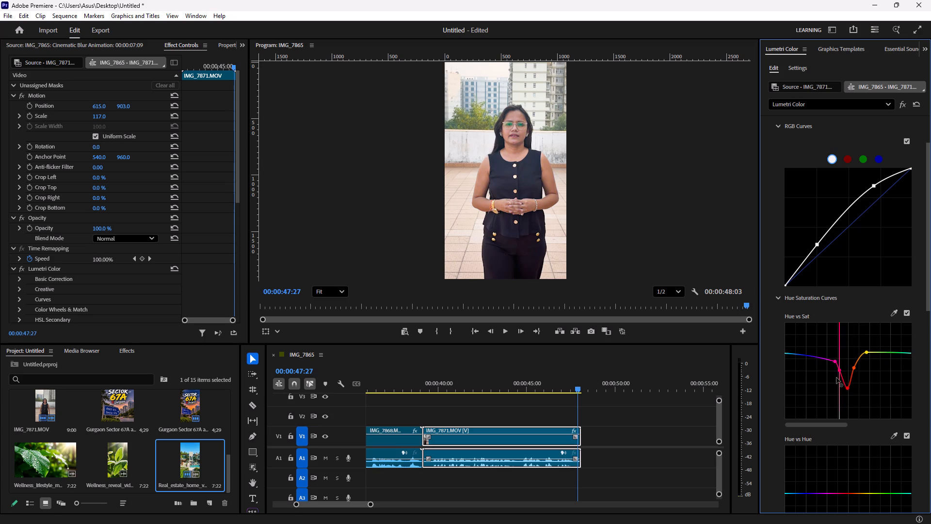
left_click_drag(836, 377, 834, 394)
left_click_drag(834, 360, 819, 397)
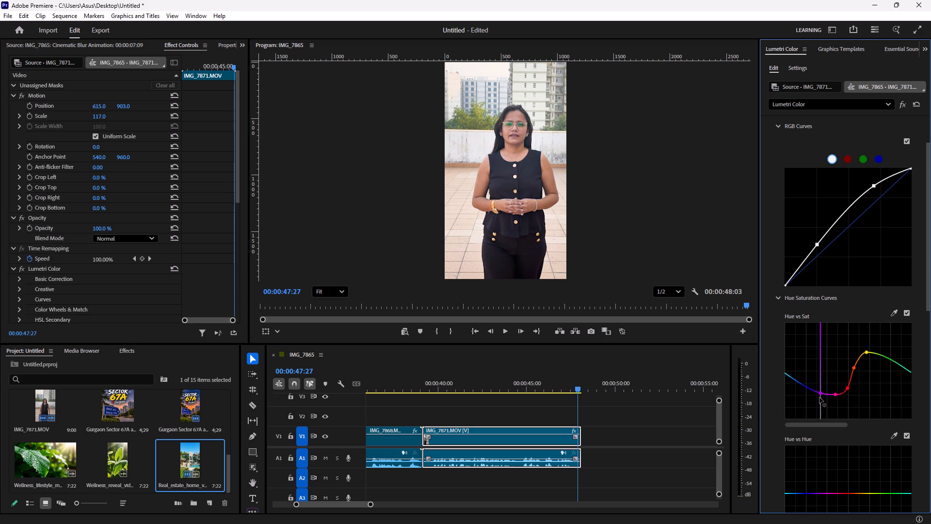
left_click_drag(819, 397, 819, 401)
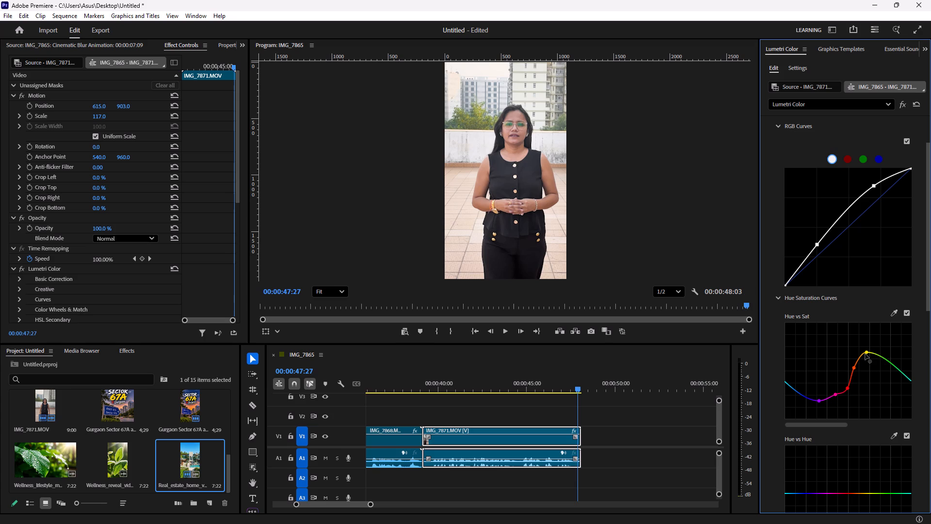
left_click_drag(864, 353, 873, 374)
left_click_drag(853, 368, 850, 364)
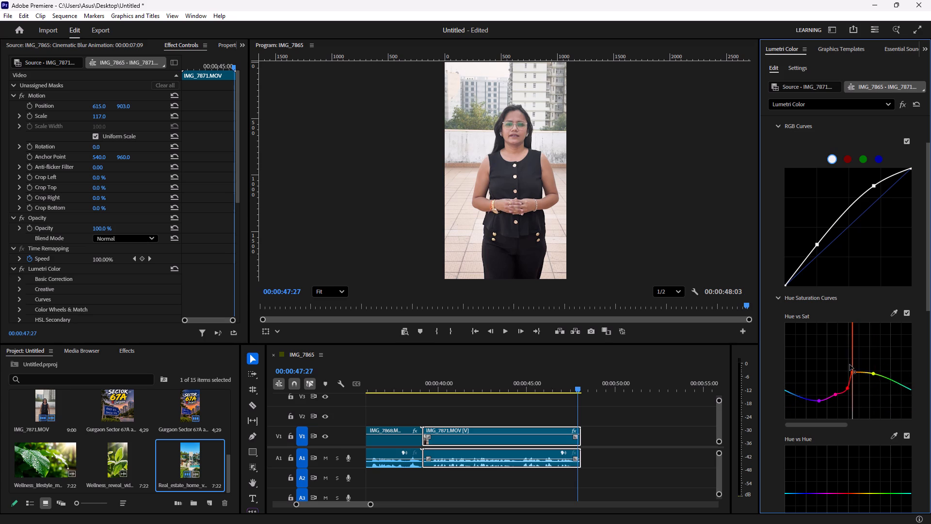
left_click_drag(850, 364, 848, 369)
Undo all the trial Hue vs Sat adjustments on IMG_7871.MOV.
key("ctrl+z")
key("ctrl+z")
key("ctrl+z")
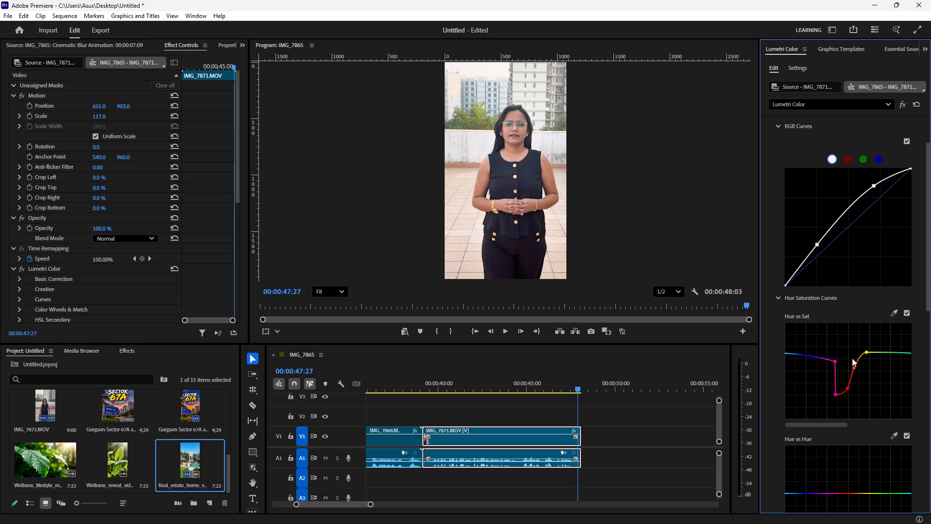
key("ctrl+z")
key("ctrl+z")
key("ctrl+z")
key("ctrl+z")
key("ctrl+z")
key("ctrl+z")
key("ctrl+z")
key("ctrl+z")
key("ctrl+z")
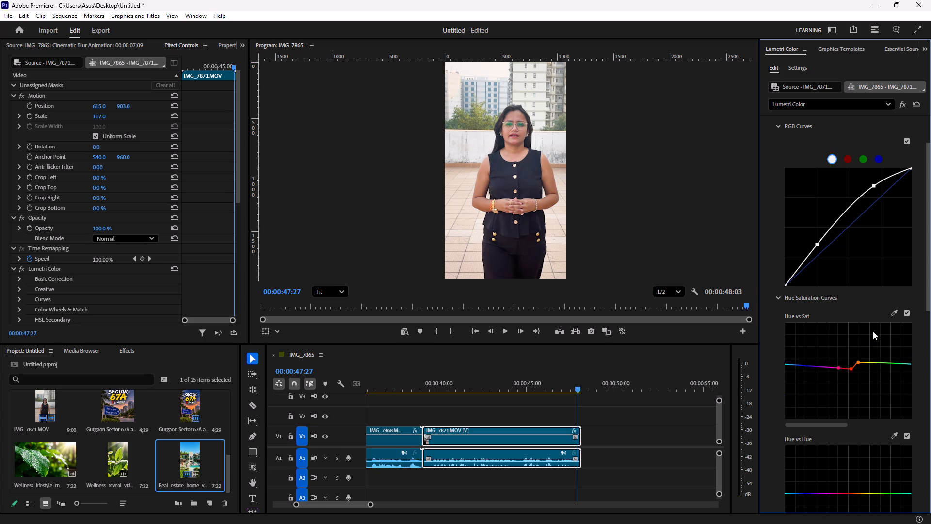
Undo the earlier position changes on IMG_7871.MOV, back to 540, 960.
key("ctrl+z")
key("ctrl+z")
key("ctrl+shift+z")
key("ctrl+shift+z")
key("ctrl+z")
key("ctrl+z")
Play across the cut from IMG_7868.MOV into IMG_7871.MOV, stopping at about 00:00:39:19.
key("space")
key("space")
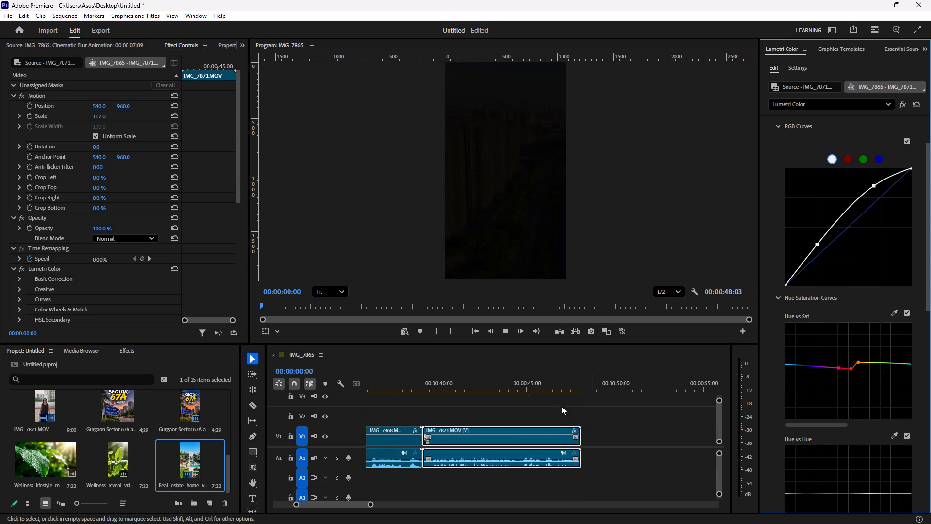
key("space")
left_click_drag(382, 388, 547, 415)
key("space")
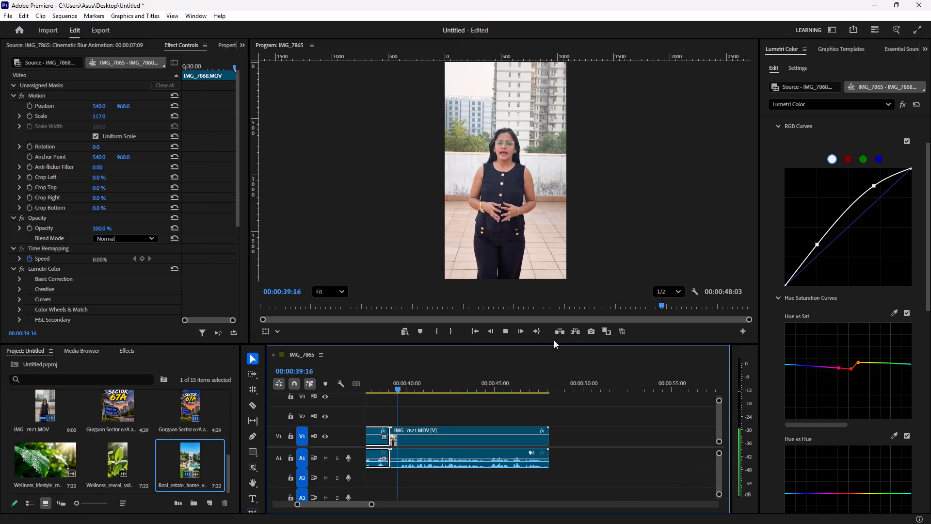
key("space")
Raise the system volume and play IMG_7871.MOV through to its end at about 00:00:48:01.
left_click(855, 513)
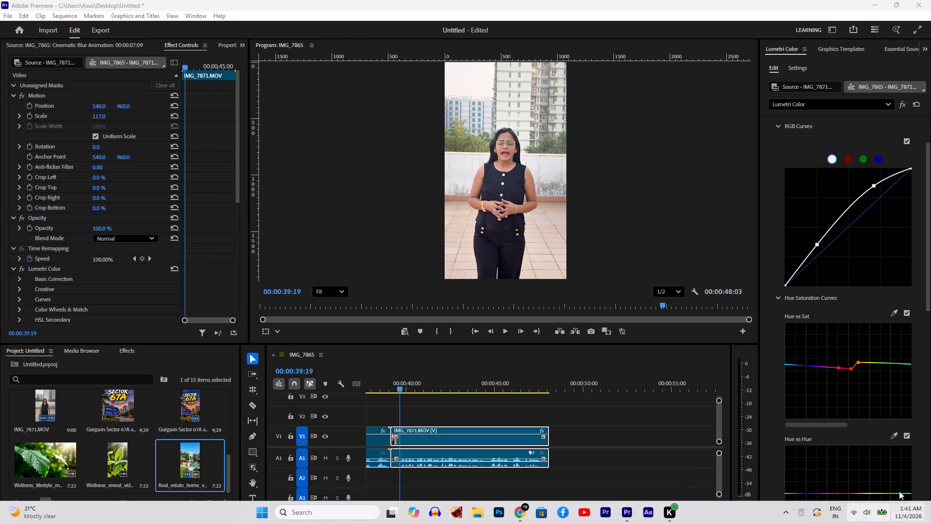
left_click_drag(840, 455, 922, 455)
left_click(581, 411)
key("space")
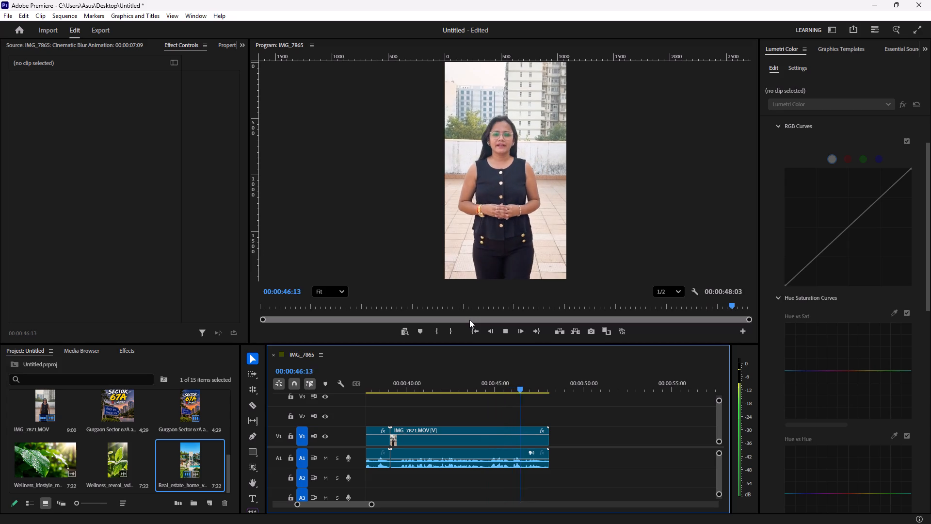
key("space")
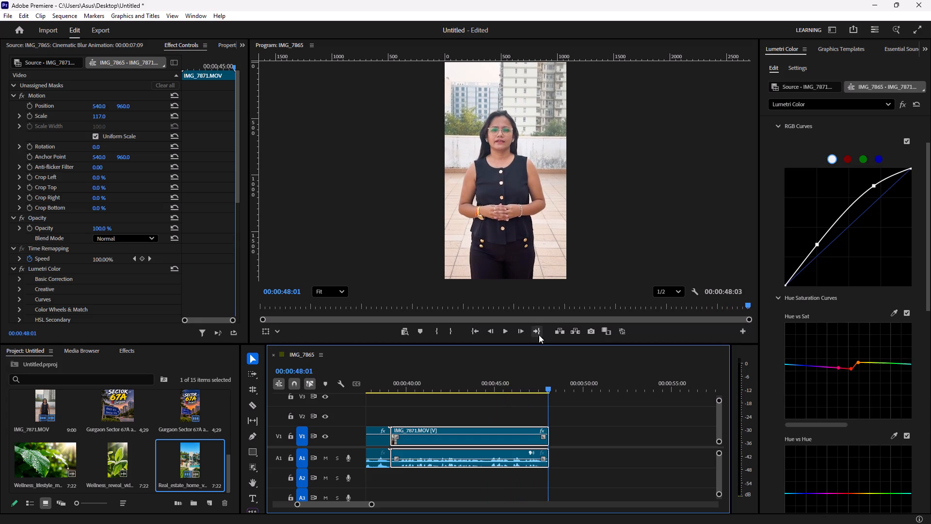
Go back to the start of IMG_7868.MOV near 00:00:29:21 and play its opening briefly.
left_click_drag(549, 391, 263, 409)
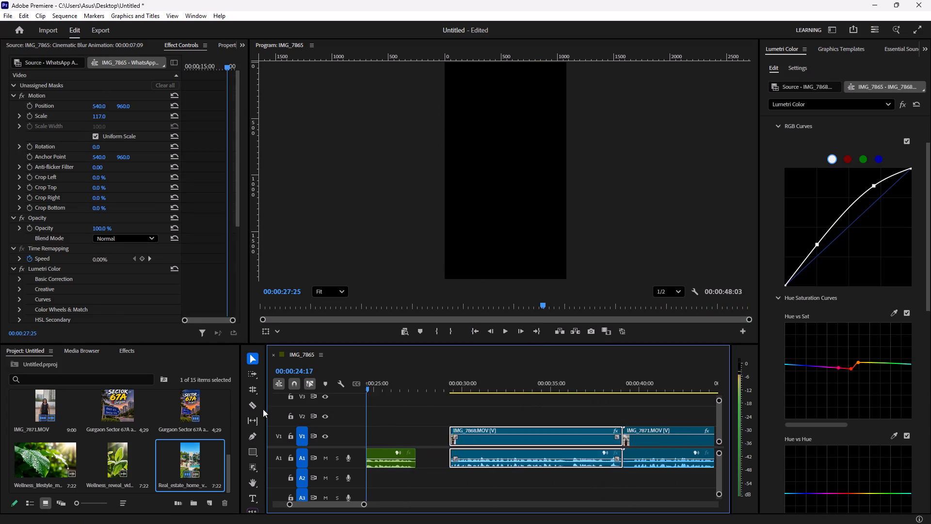
left_click_drag(263, 409, 482, 394)
key("space")
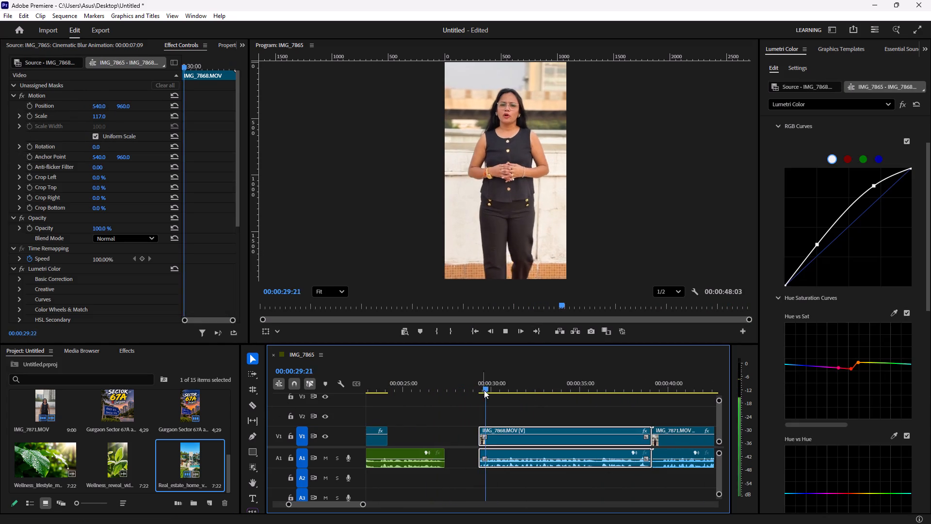
key("space")
Play the Gurgaon Sector 67A Sunset clip and the empty V1 gap after it, listening to the voiceover up to about 00:00:15:04.
left_click_drag(491, 389, 407, 403)
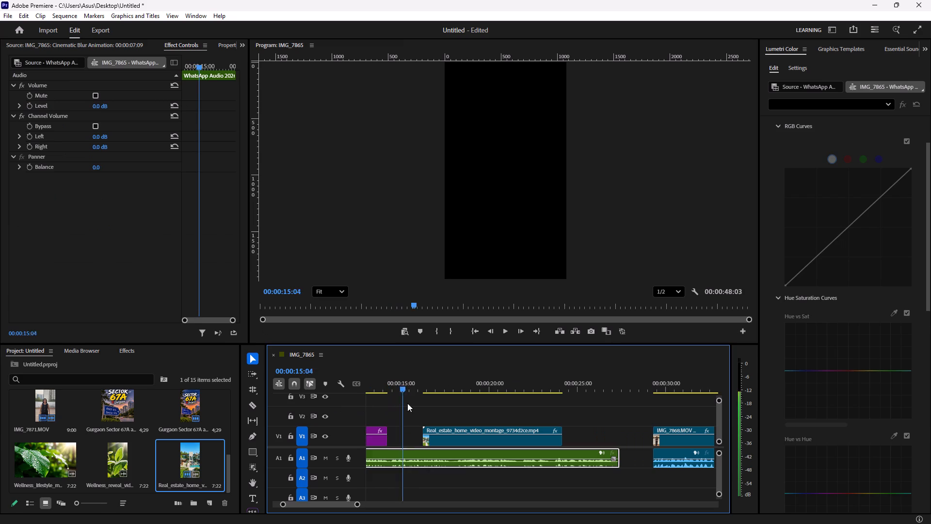
left_click_drag(407, 403, 454, 408)
key("space")
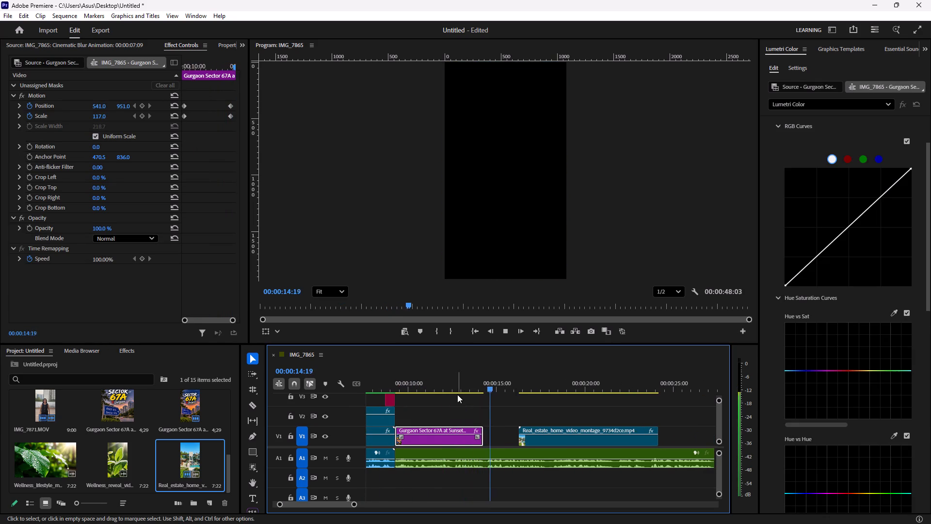
key("space")
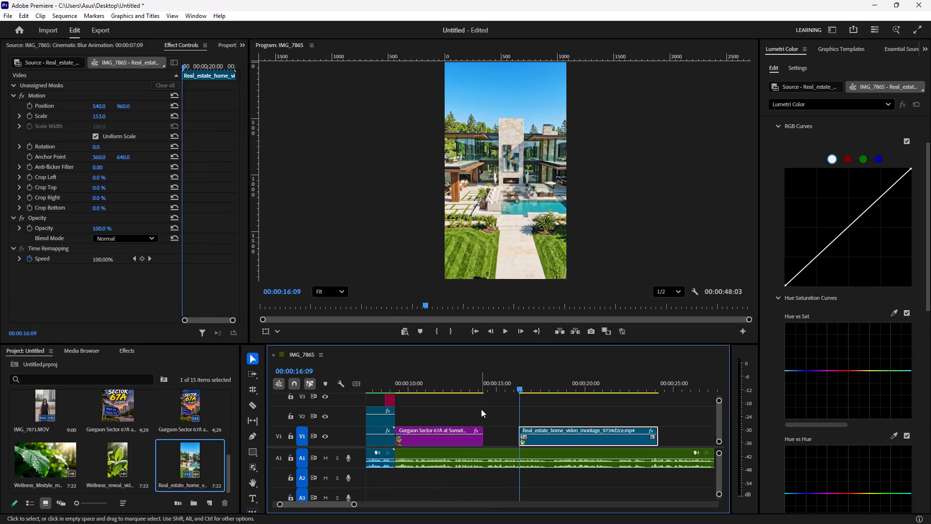
left_click_drag(517, 389, 413, 408)
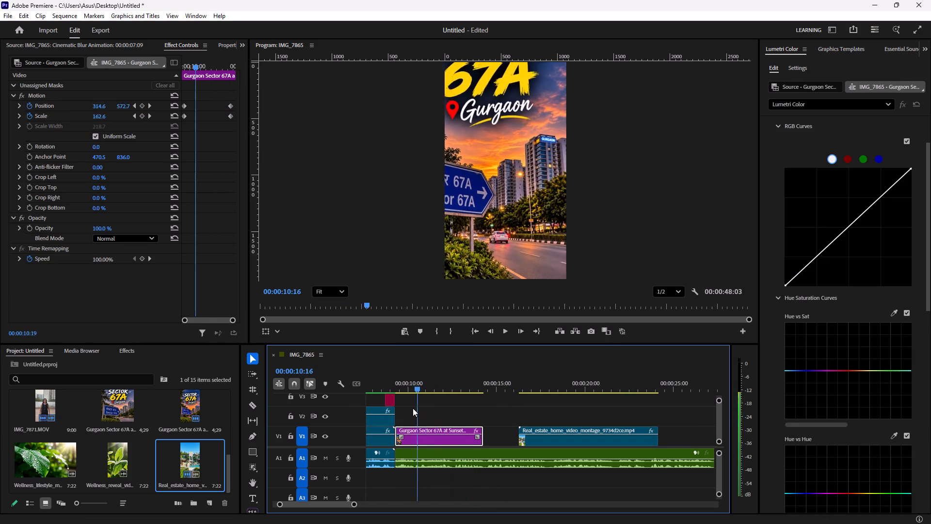
left_click_drag(413, 408, 403, 409)
key("space")
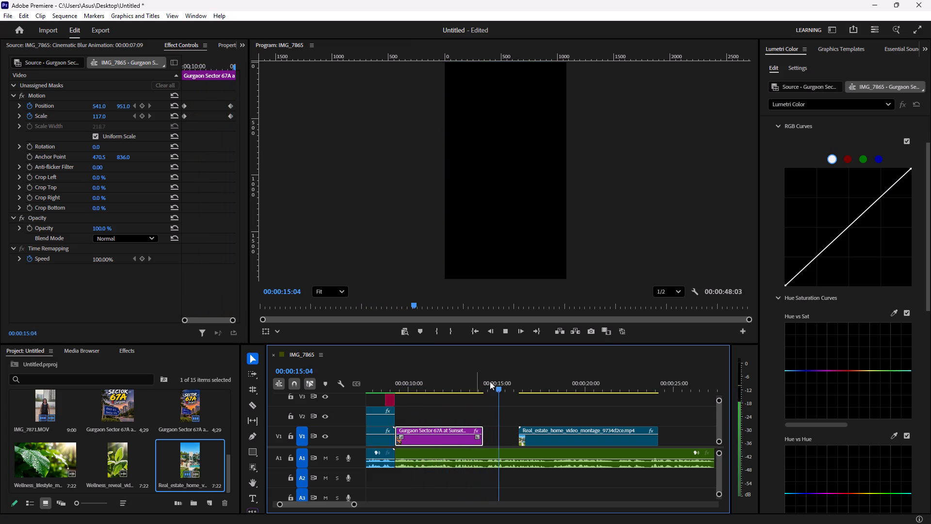
key("space")
Replay the Gurgaon Sector 67A Sunset clip and the empty V1 gap after it, continuing into the Real_estate_home_video_montage clip.
left_click_drag(499, 390, 426, 403)
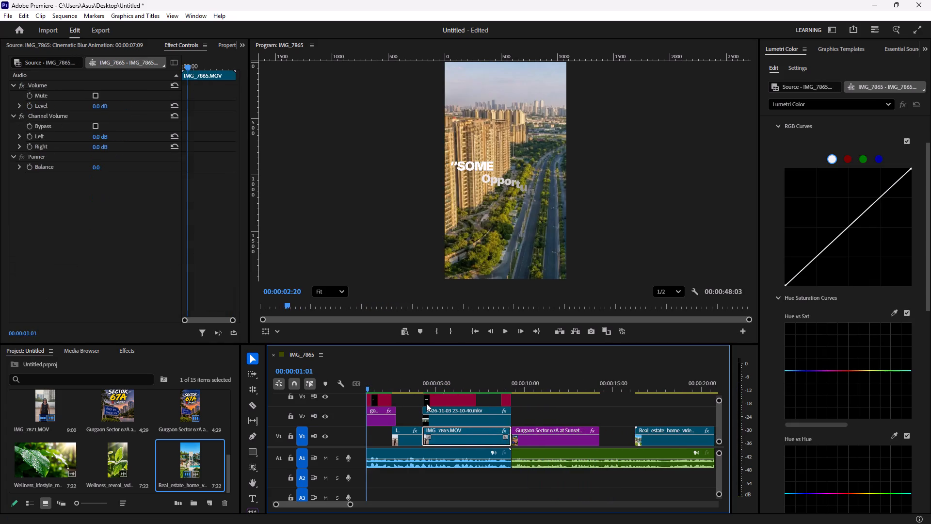
left_click_drag(426, 403, 542, 405)
key("space")
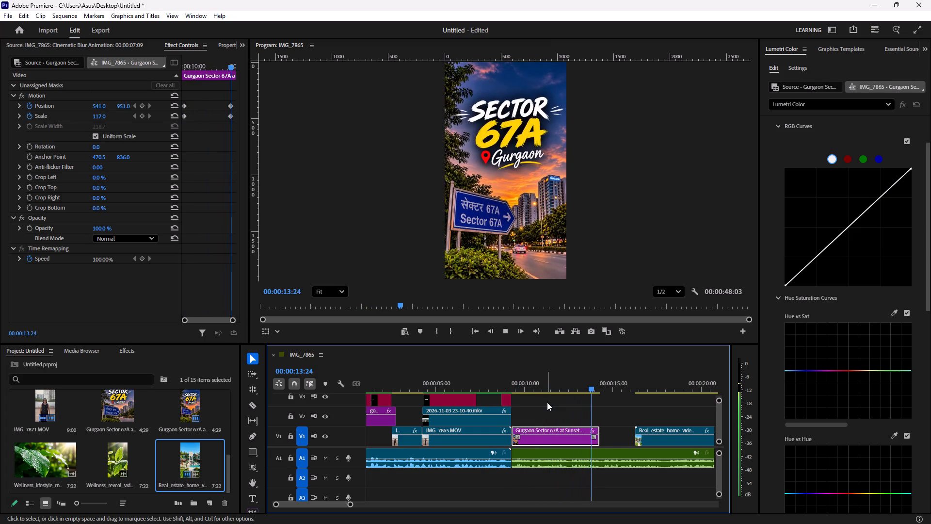
key("space")
key("space")
key("space")
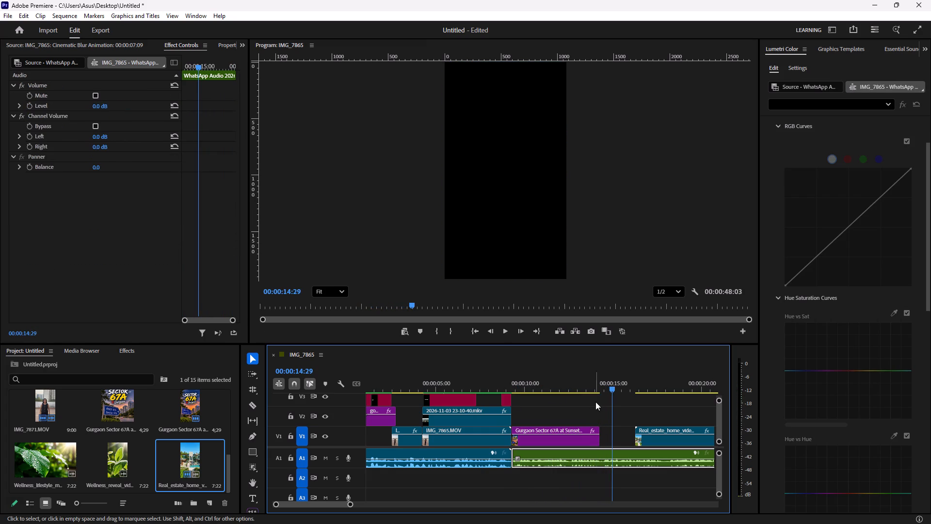
key("space")
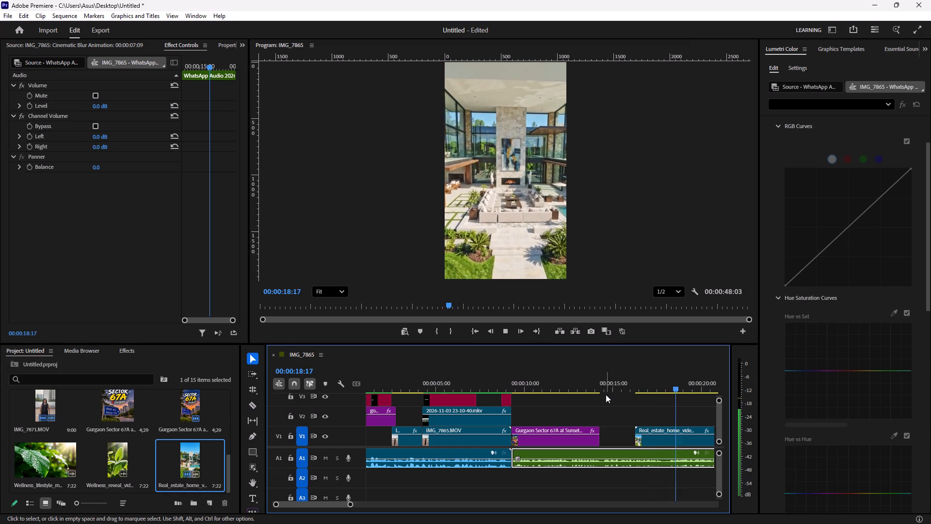
key("space")
Replay the voiceover from about 00:00:13:03 across the V1 gap and the montage clip, stopping at about 00:00:26:20.
left_click_drag(694, 387, 576, 401)
key("space")
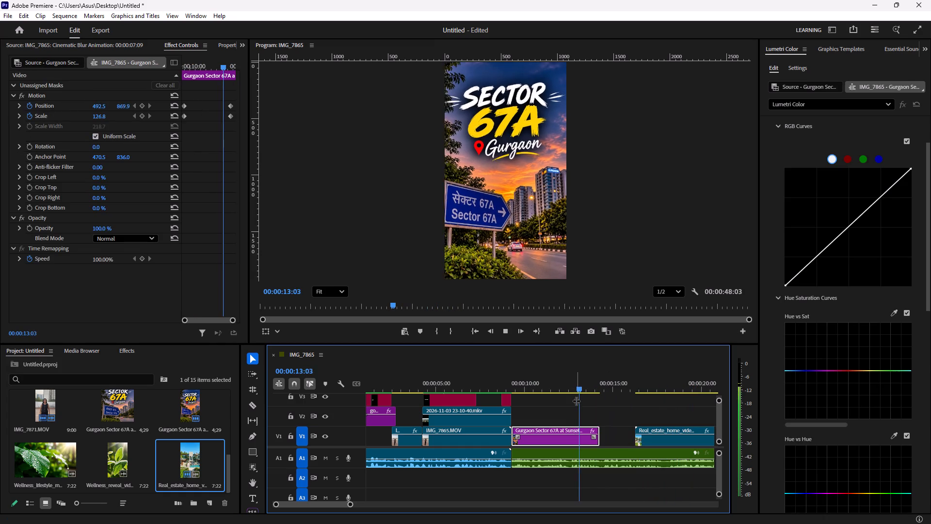
key("space")
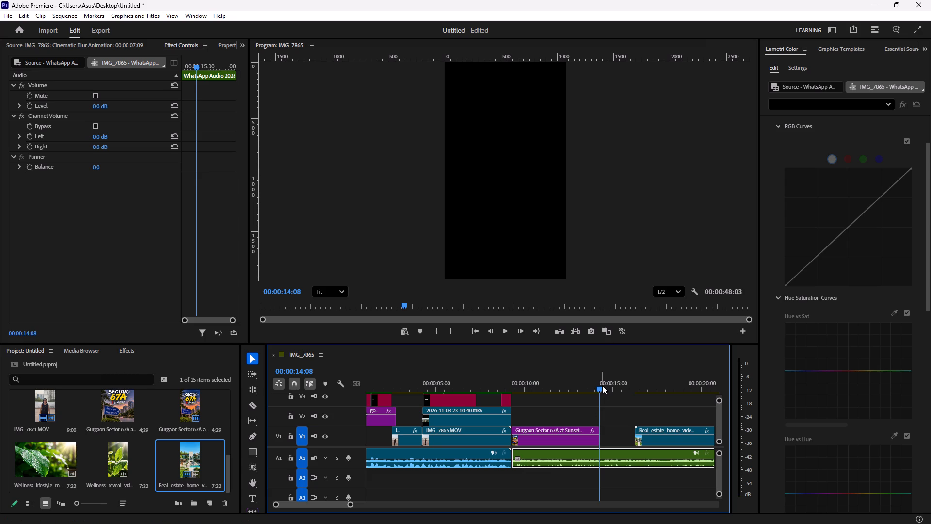
key("space")
key("space")
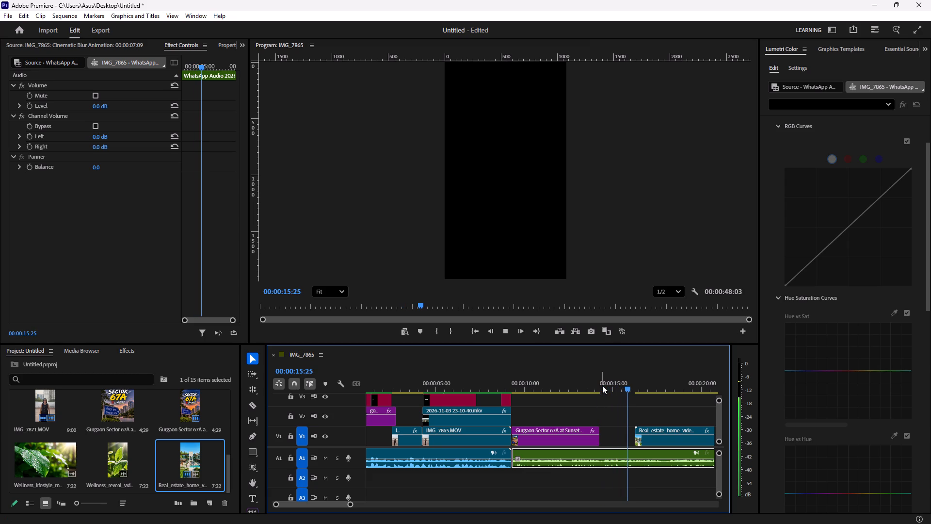
key("space")
key("space")
key("space")
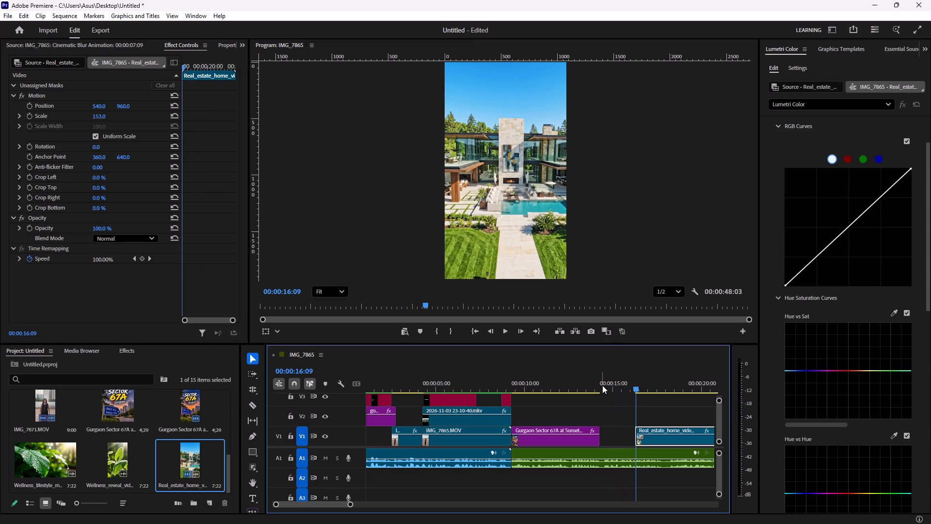
key("space")
key("space")
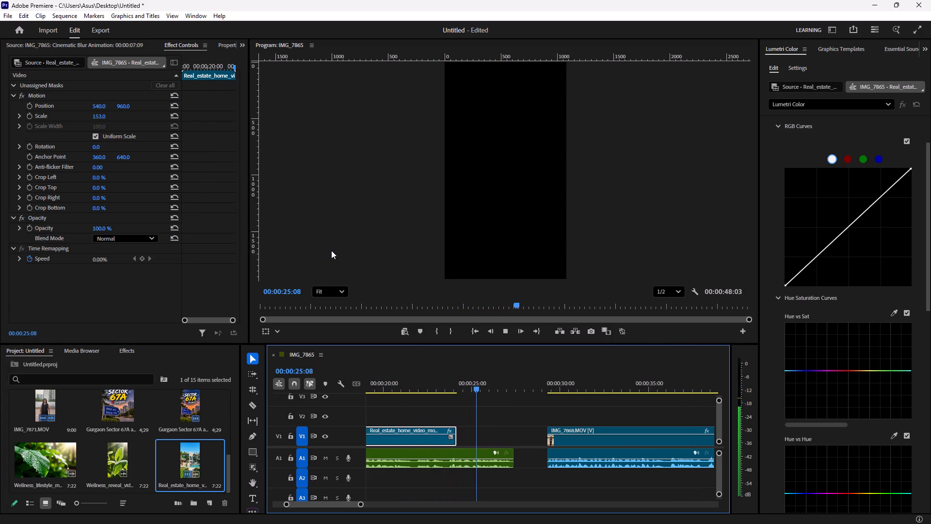
key("space")
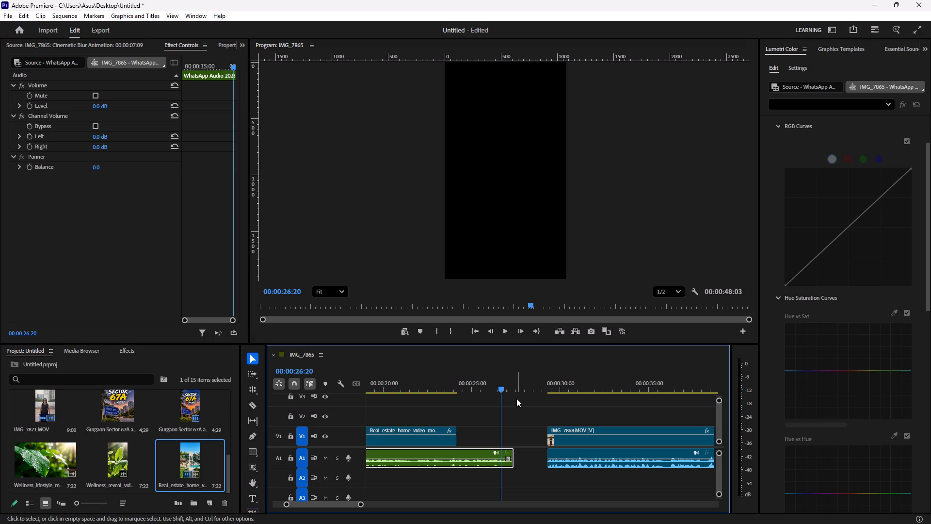
Replay the end of the Sunset clip and the start of the gap, parking the playhead at about 00:00:14:06.
left_click_drag(504, 392, 465, 406)
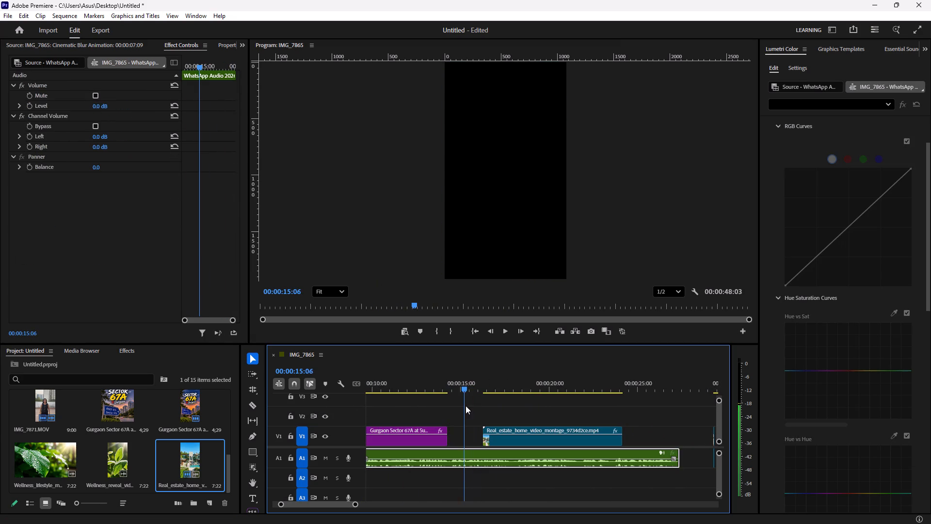
left_click_drag(465, 406, 463, 407)
left_click_drag(464, 389, 407, 399)
key("space")
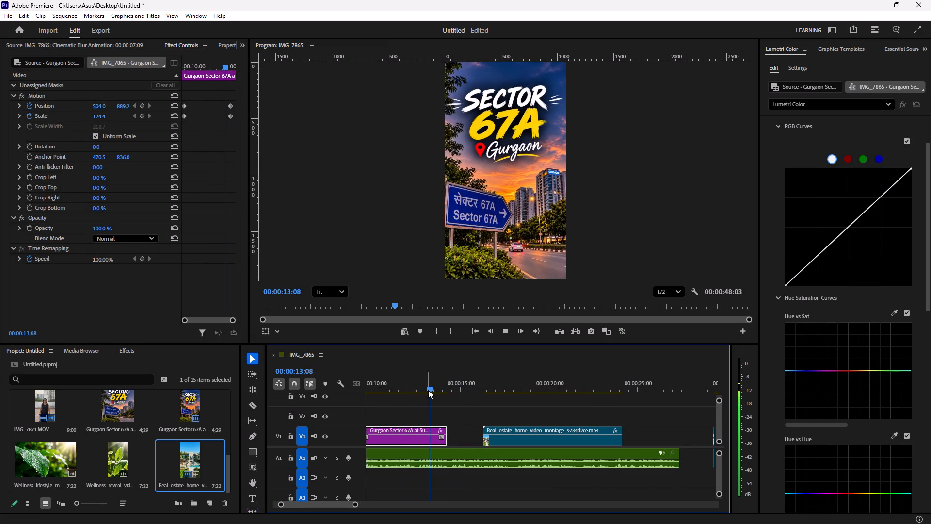
key("space")
key("space")
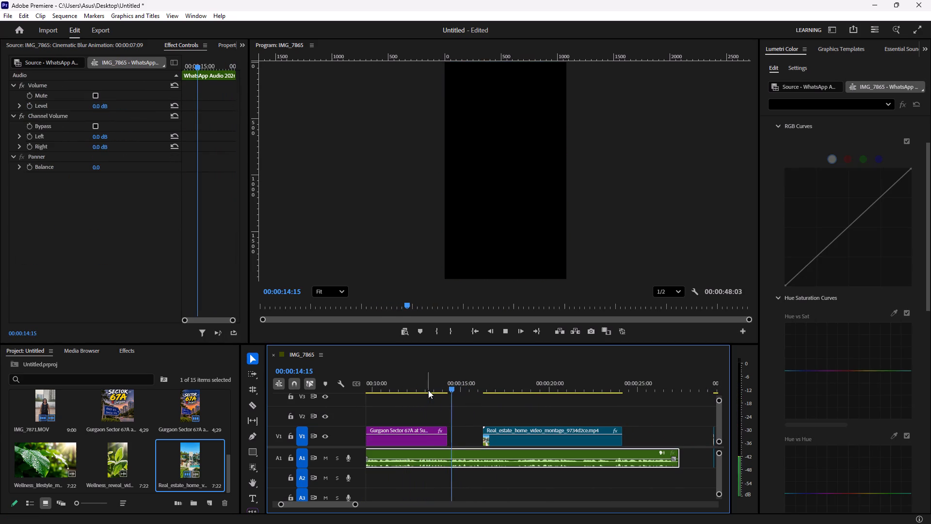
key("space")
left_click_drag(455, 388, 447, 393)
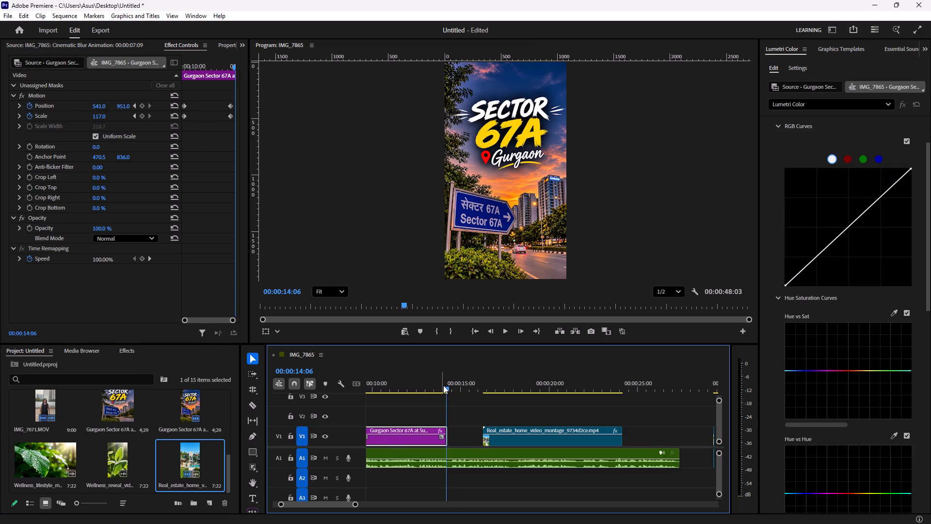
Copy the opening golf-course clip on V2 and paste it on V2 over the V1 gap, starting where the Sunset clip ends.
left_click_drag(445, 385, 88, 408)
key("space")
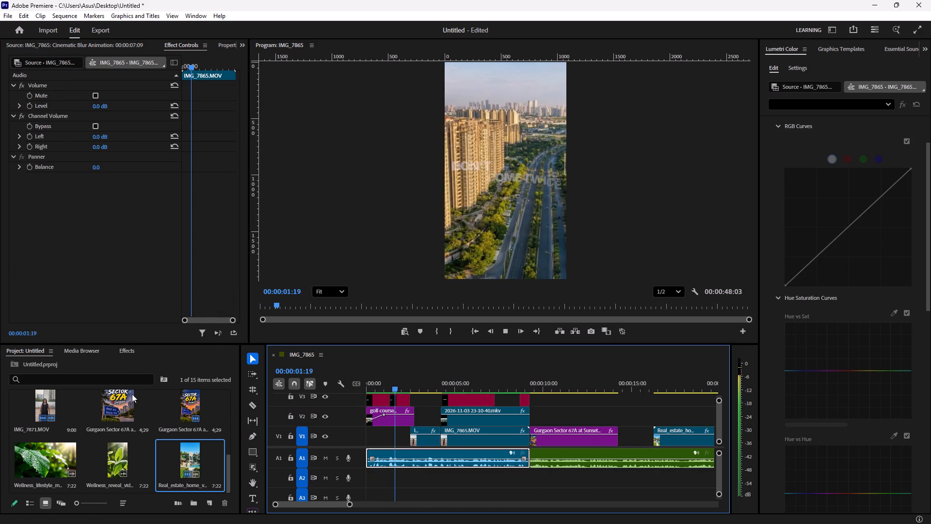
key("space")
left_click(381, 425)
right_click(381, 425)
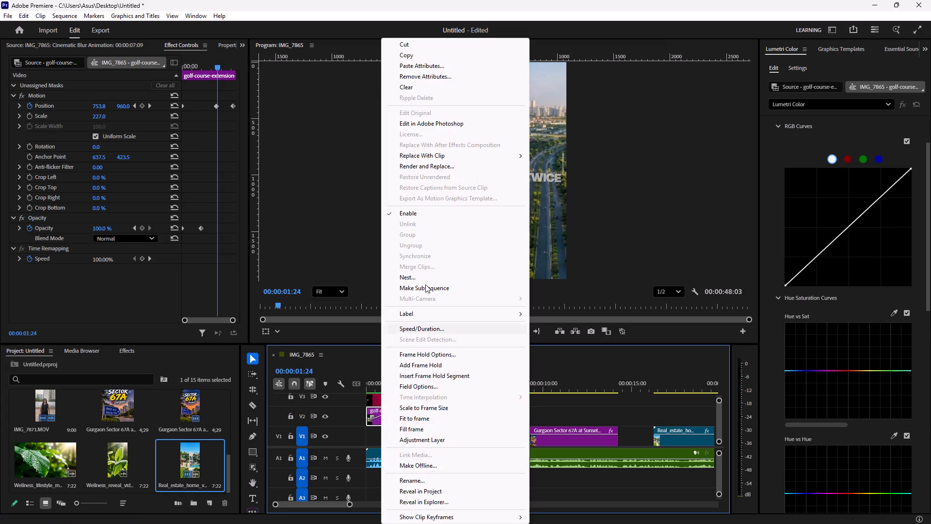
left_click(414, 56)
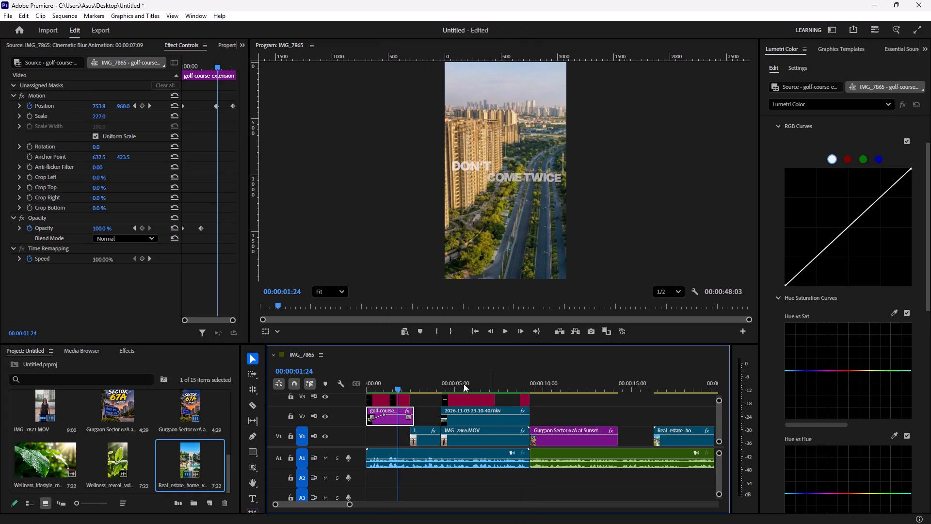
left_click_drag(398, 391, 617, 415)
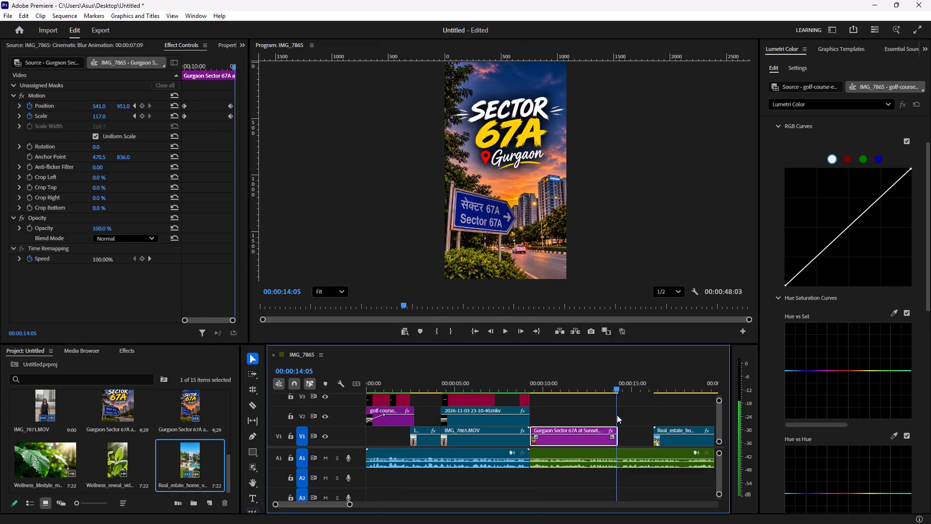
left_click_drag(617, 415, 620, 417)
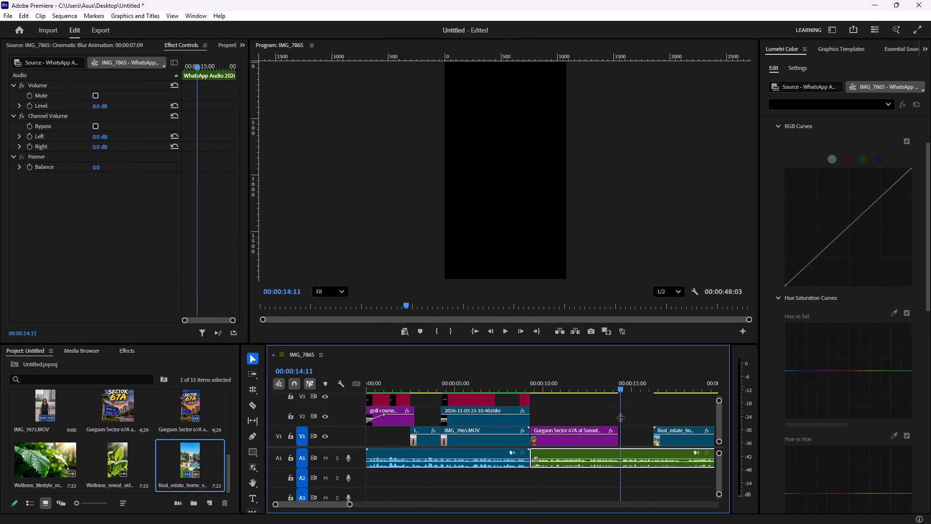
key("ctrl+v")
left_click_drag(642, 408, 635, 407)
Play the pasted golf-course clip and trim its end to the start of the Real_estate montage clip at about 00:00:16:09.
left_click_drag(670, 387, 604, 390)
key("space")
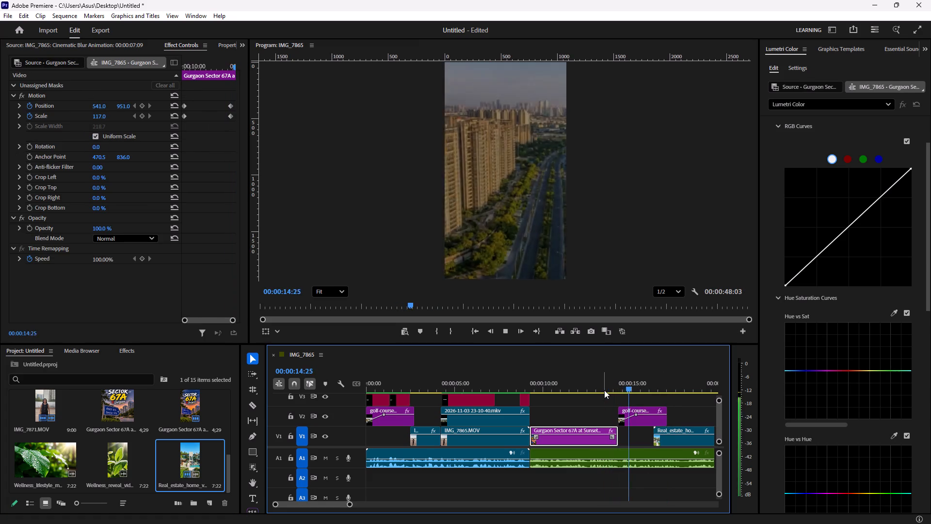
key("space")
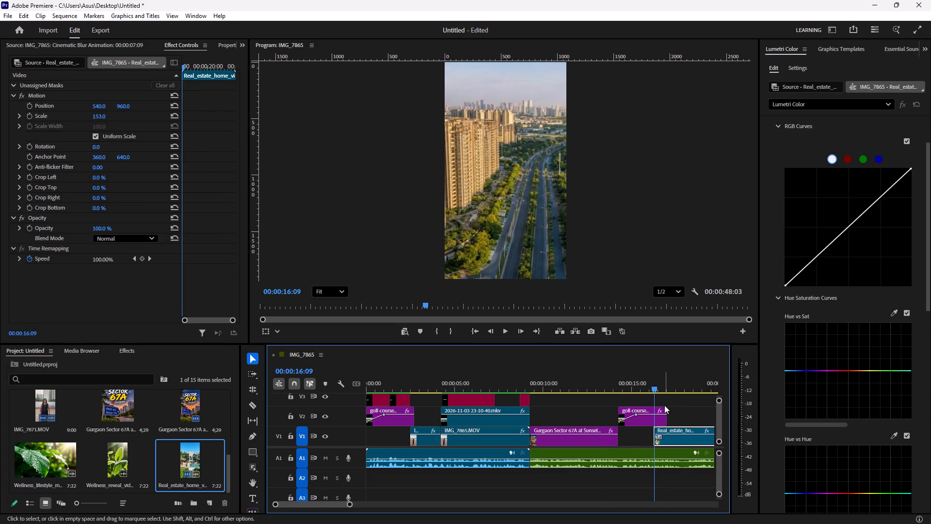
left_click_drag(665, 409, 654, 410)
key("space")
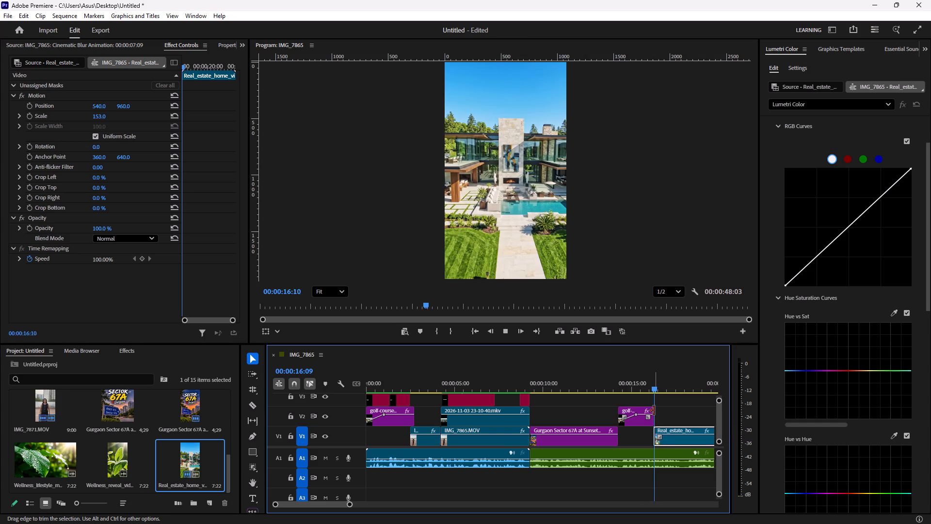
key("space")
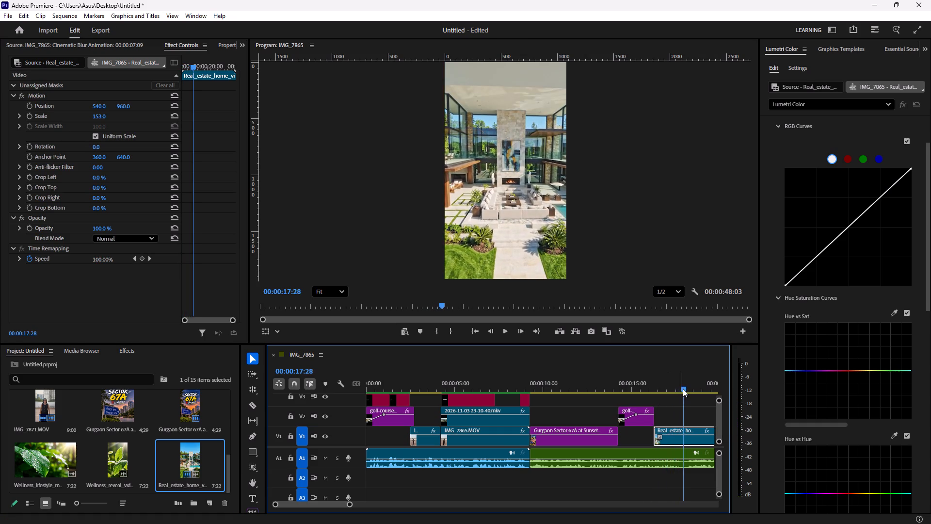
Apply the Additive Dissolve transition to the start of the Real_estate montage clip on V1 and play through it.
left_click_drag(683, 389, 655, 398)
left_click(139, 352)
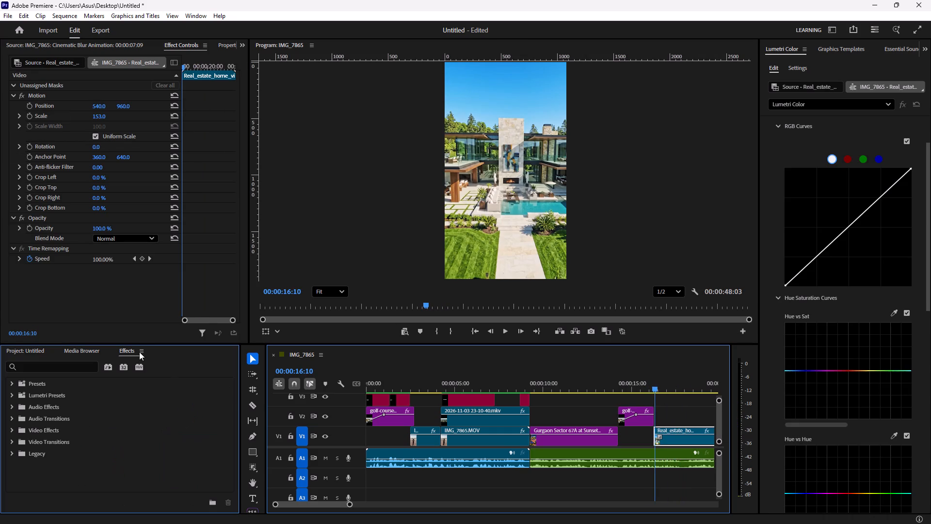
left_click(11, 440)
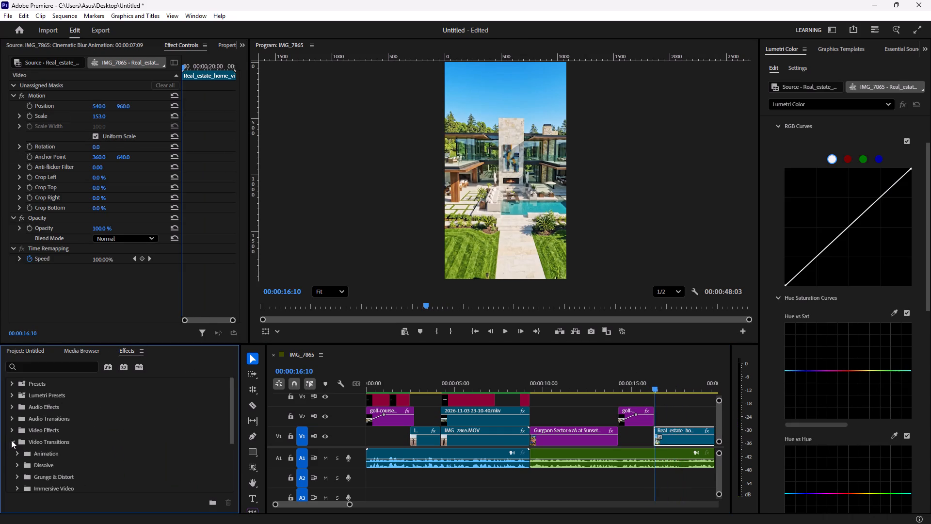
scroll(19, 449, "down", 3)
left_click(16, 435)
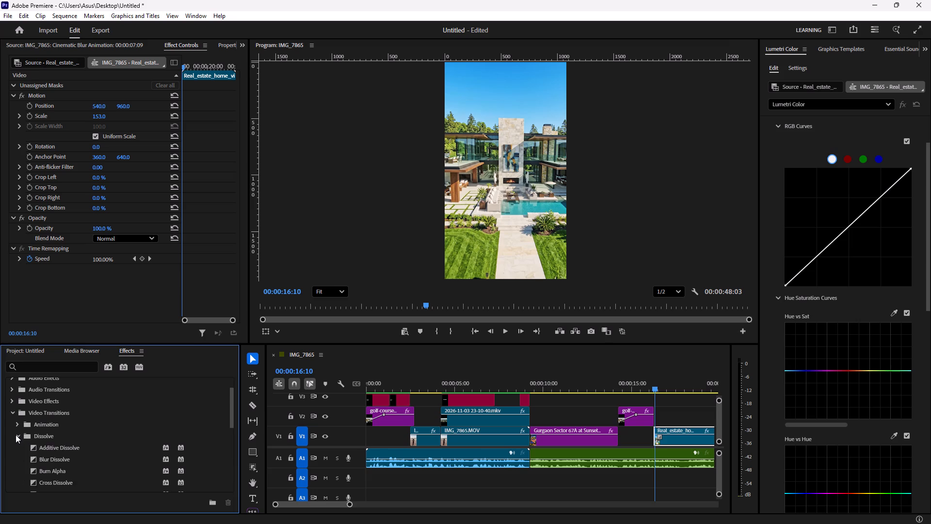
scroll(16, 435, "down", 3)
left_click_drag(46, 417, 508, 441)
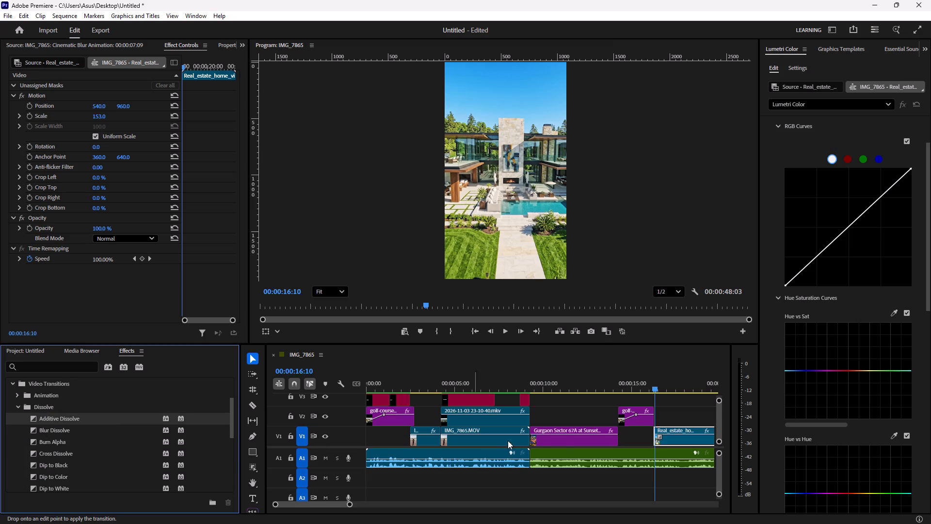
left_click_drag(508, 441, 658, 434)
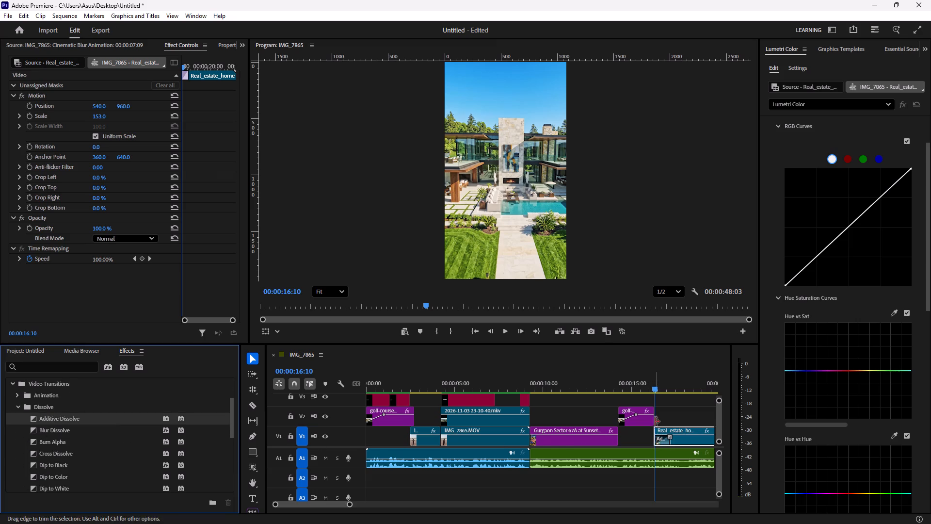
key("space")
key("space")
left_click_drag(668, 385, 641, 394)
key("space")
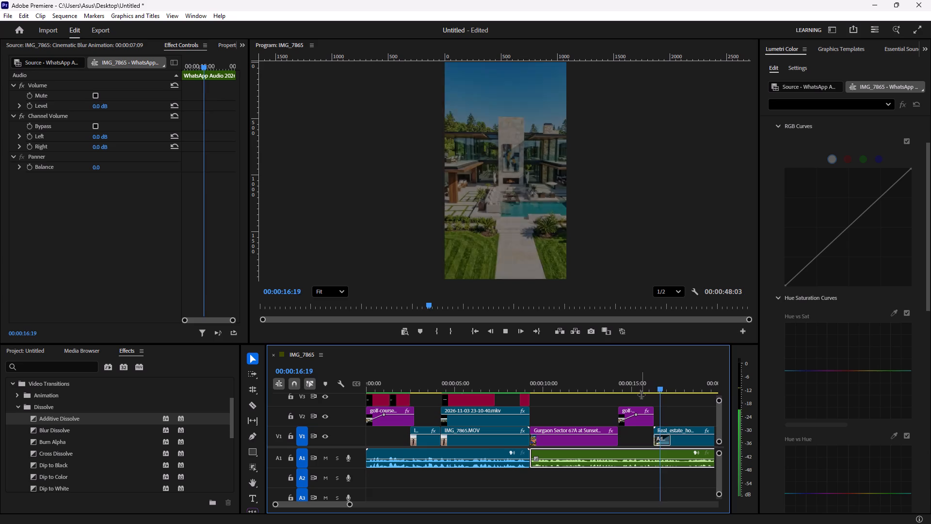
key("space")
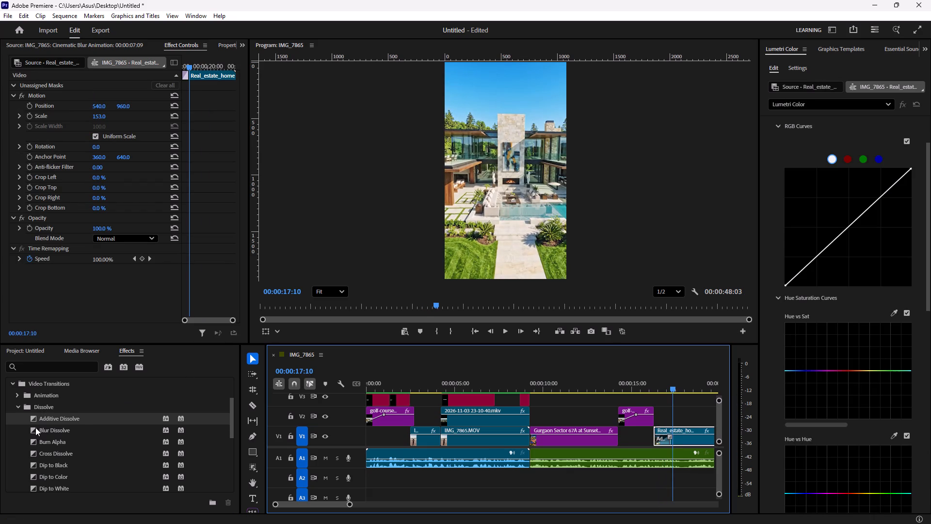
Apply the Blur Dissolve transition to the end of the pasted golf-course clip on V2 and play across the cut into the montage.
left_click(46, 431)
left_click_drag(48, 430, 648, 415)
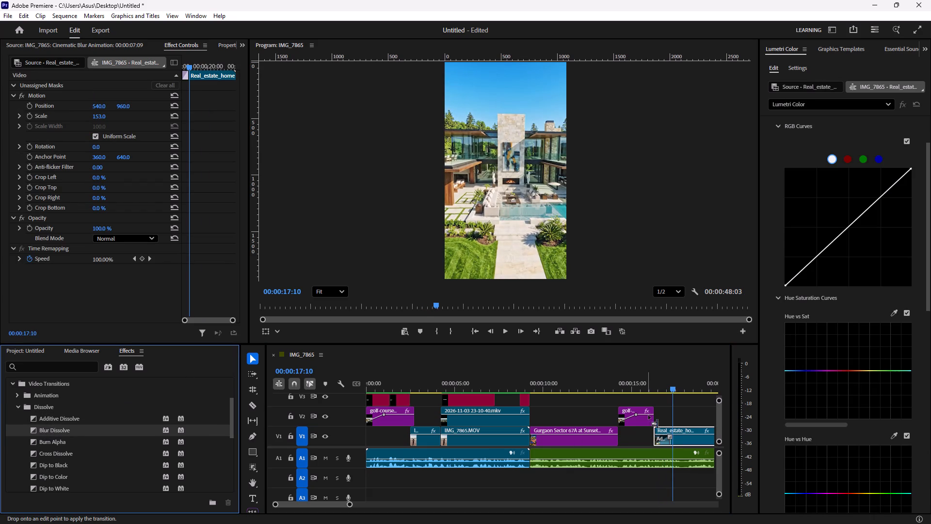
left_click_drag(648, 415, 653, 414)
left_click_drag(671, 388, 625, 398)
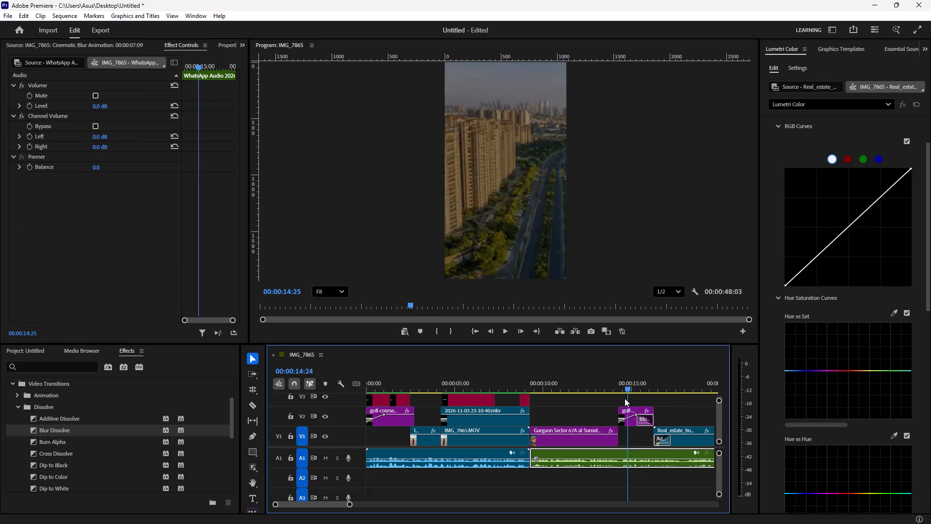
left_click_drag(625, 398, 615, 399)
key("space")
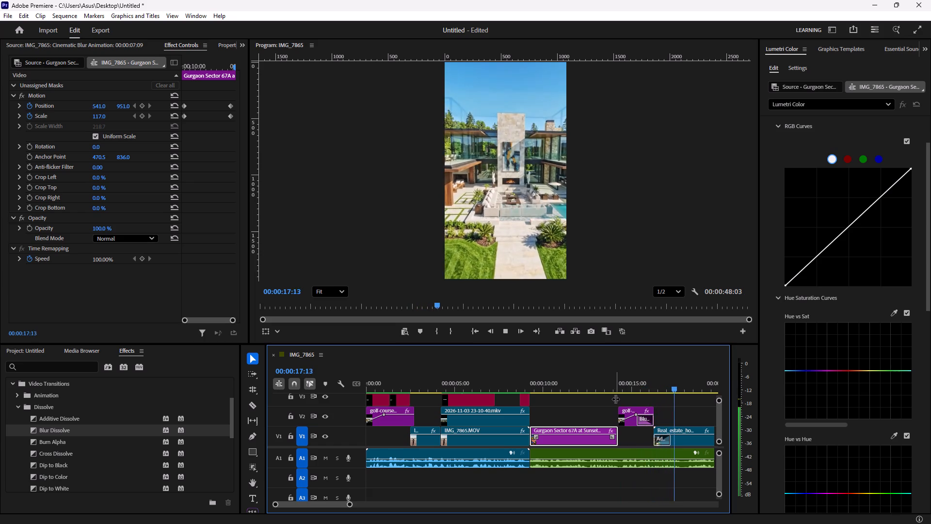
key("space")
left_click_drag(685, 390, 640, 402)
key("space")
key("space")
key("space")
key("space")
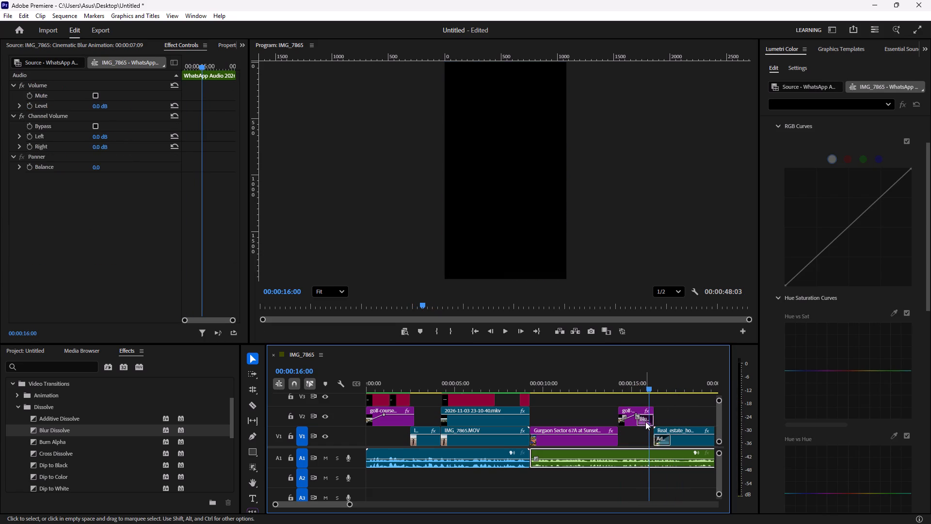
Delete the Blur Dissolve transition from the end of the pasted golf-course clip on V2.
left_click(645, 422)
left_click(645, 414)
left_click(647, 417)
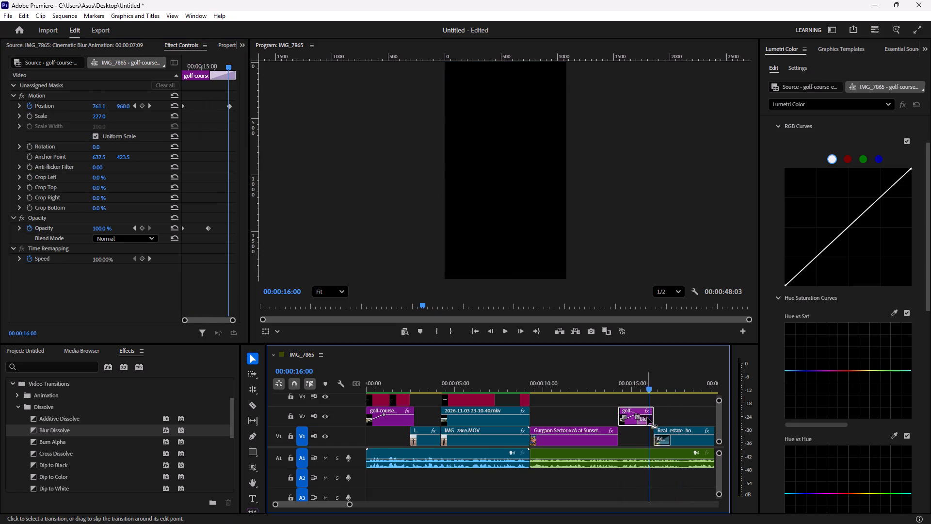
left_click(646, 419)
key("BackSpace")
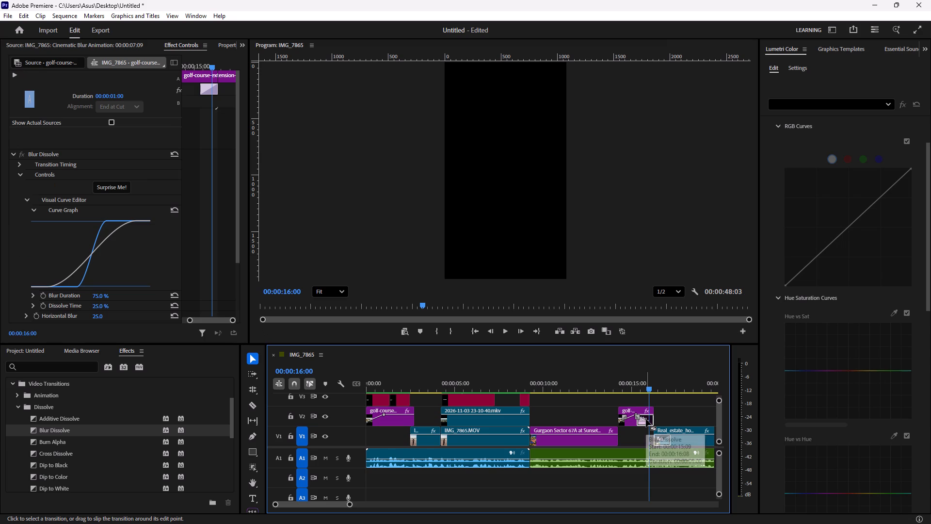
Apply the Additive Dissolve transition to the end of the pasted golf-course clip on V2 and play on through the montage.
left_click(64, 420)
left_click_drag(64, 420, 607, 418)
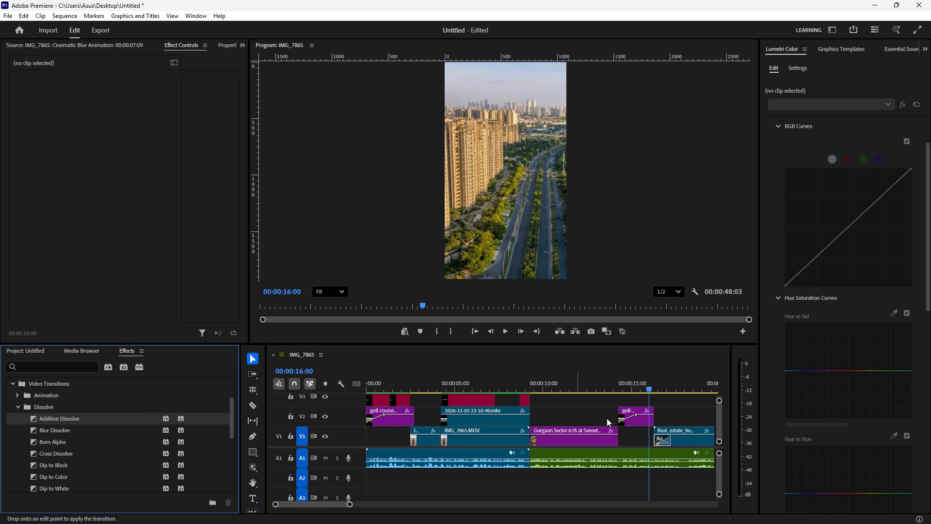
left_click_drag(607, 418, 650, 419)
left_click_drag(649, 390, 636, 394)
key("space")
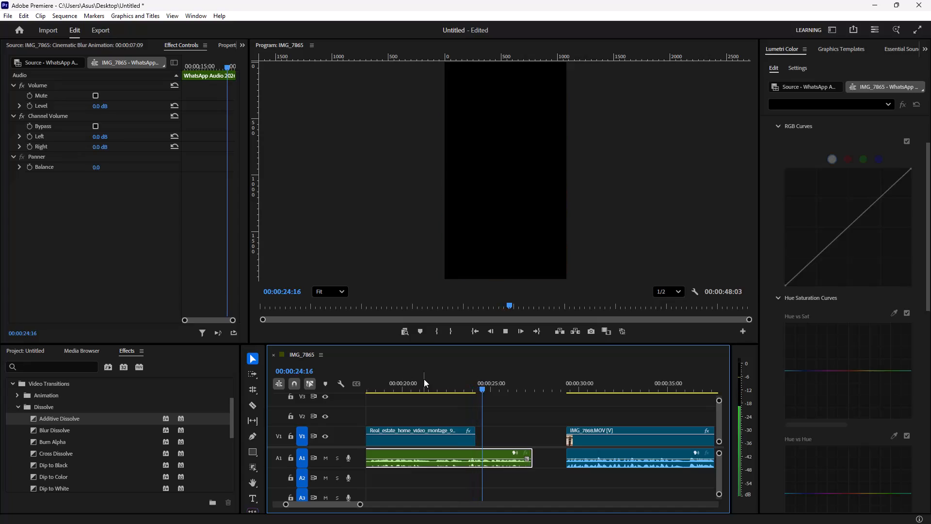
key("space")
left_click_drag(484, 391, 406, 405)
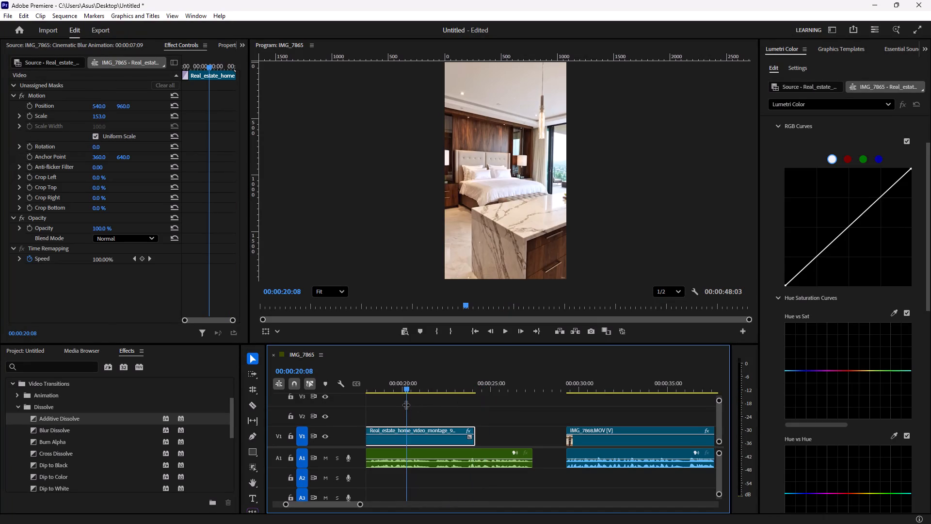
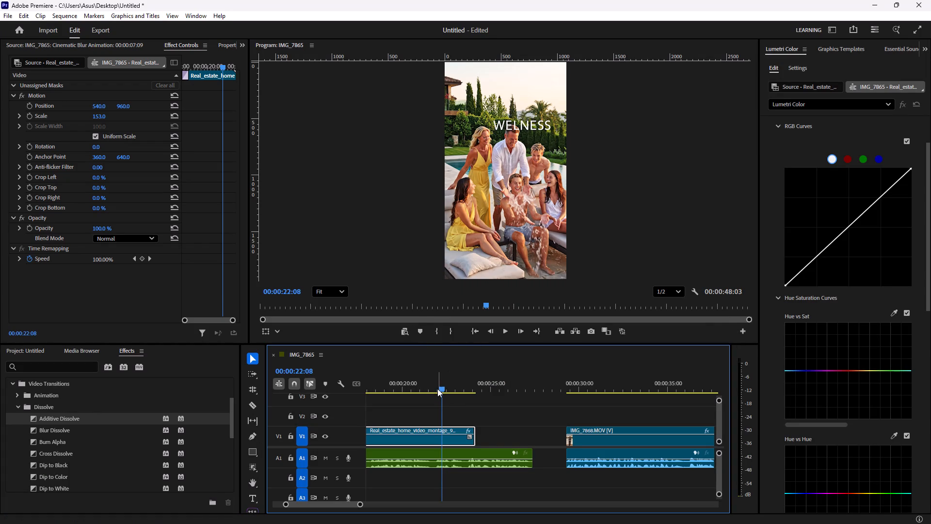
key("space")
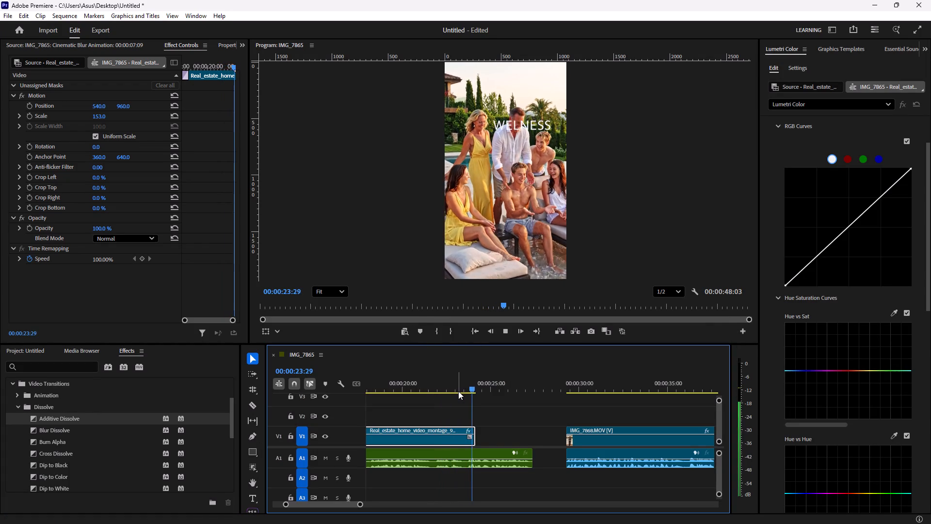
key("space")
Import the video 14045161_1080_1920_30fps from the Downloads folder into the project.
left_click(43, 354)
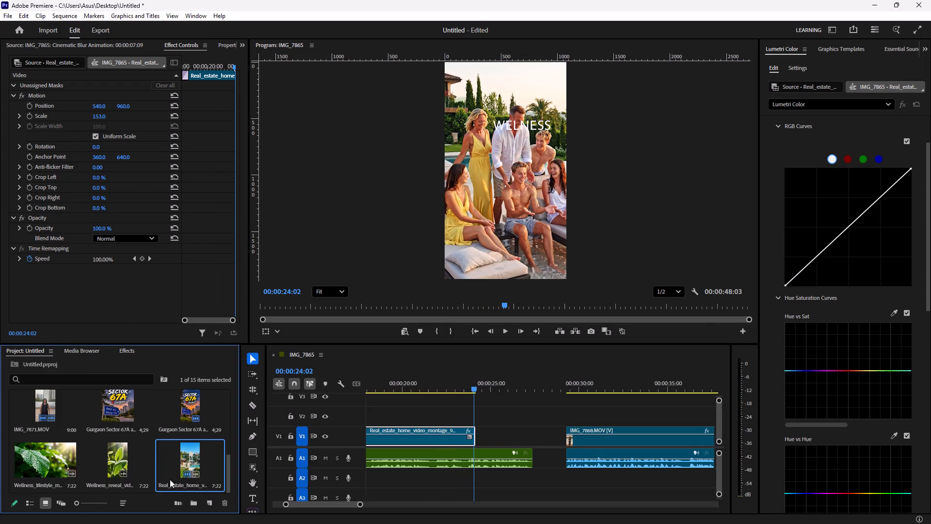
scroll(175, 483, "down", 2)
left_click(146, 491)
double_click(153, 493)
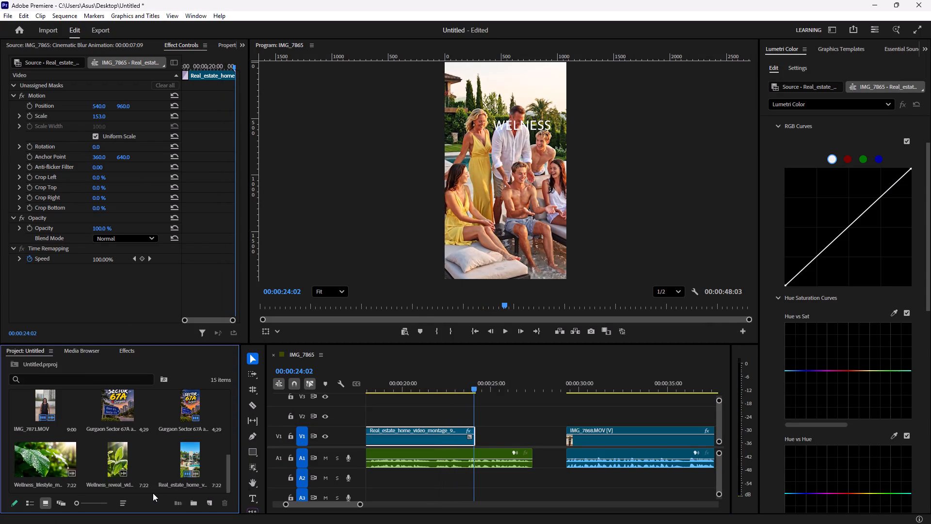
double_click(153, 492)
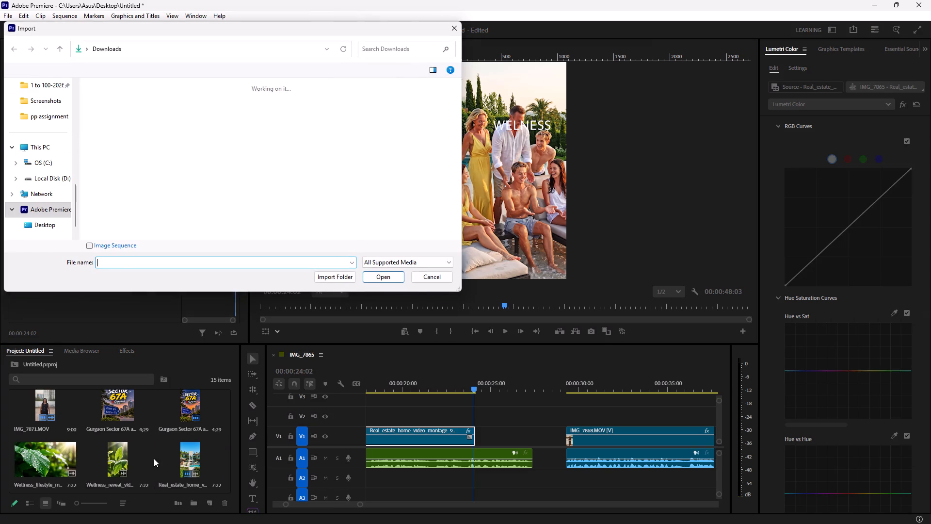
left_click(116, 112)
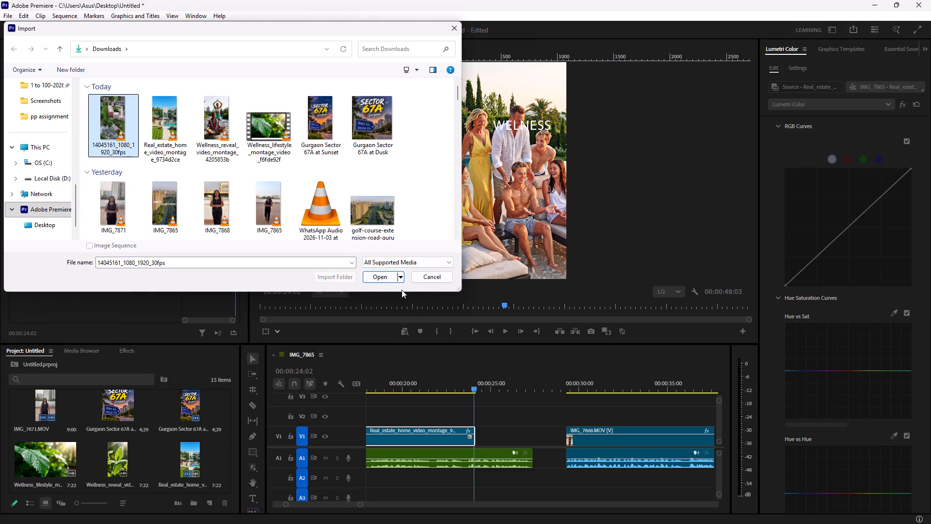
left_click(385, 280)
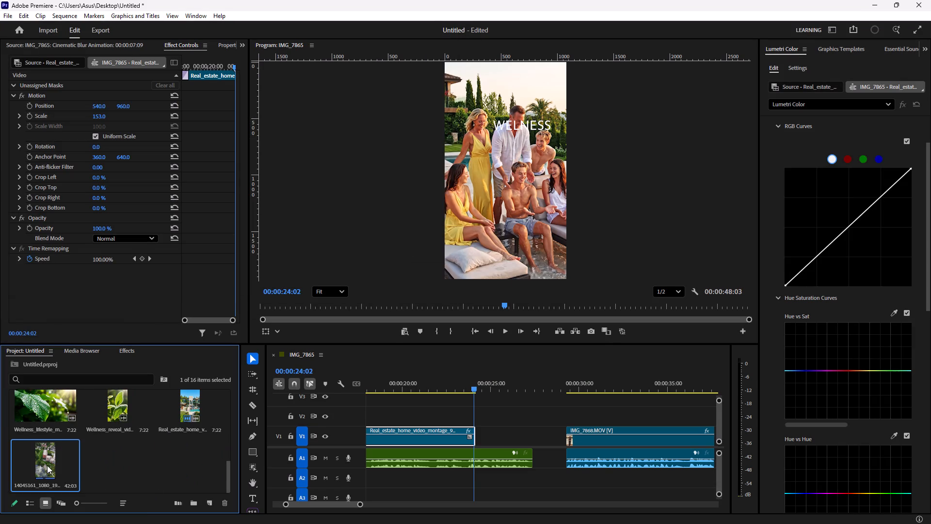
Place 14045161_1080_1920_30fps.mp4 on V2 starting at the end of the montage clip and play it through to the end of the voiceover.
left_click_drag(48, 463, 471, 411)
key("space")
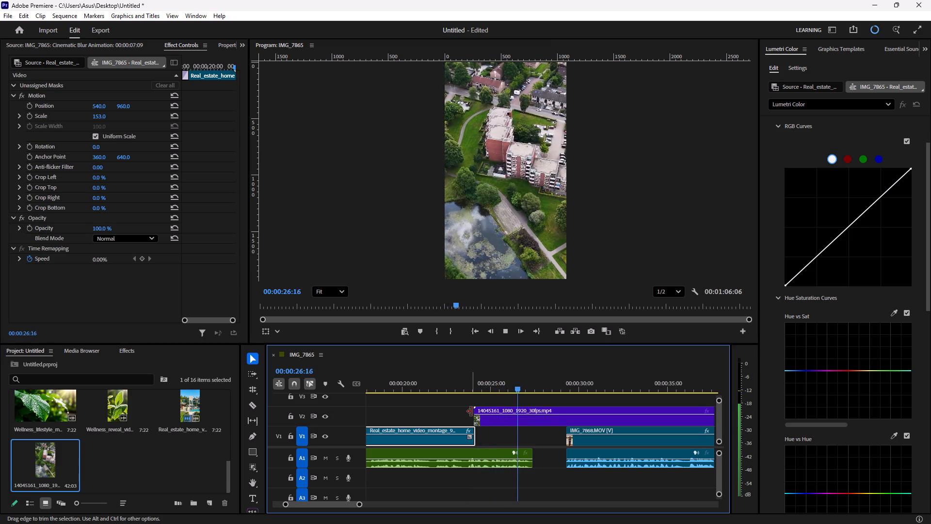
key("space")
key("space")
key("space")
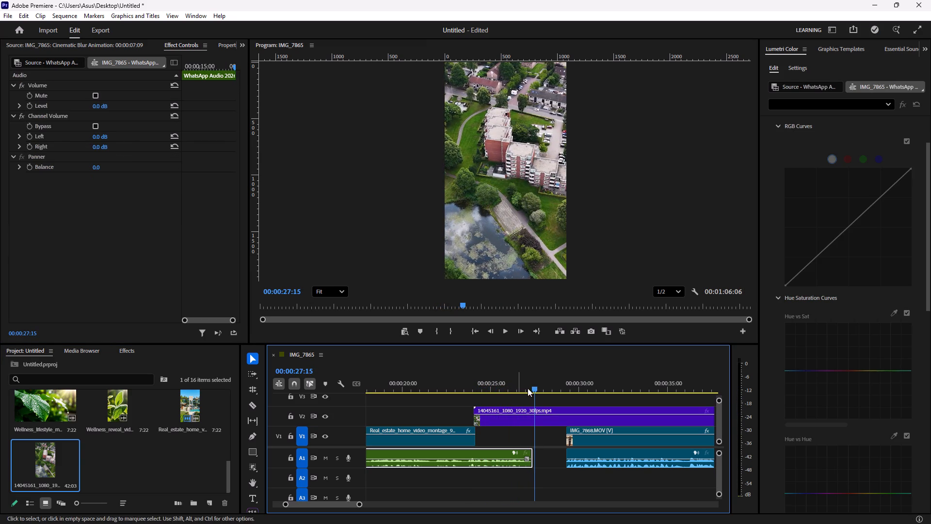
Cut the aerial clip on V2 at 00:00:27:10, where the voiceover ends, and delete the part after the cut.
left_click(534, 387)
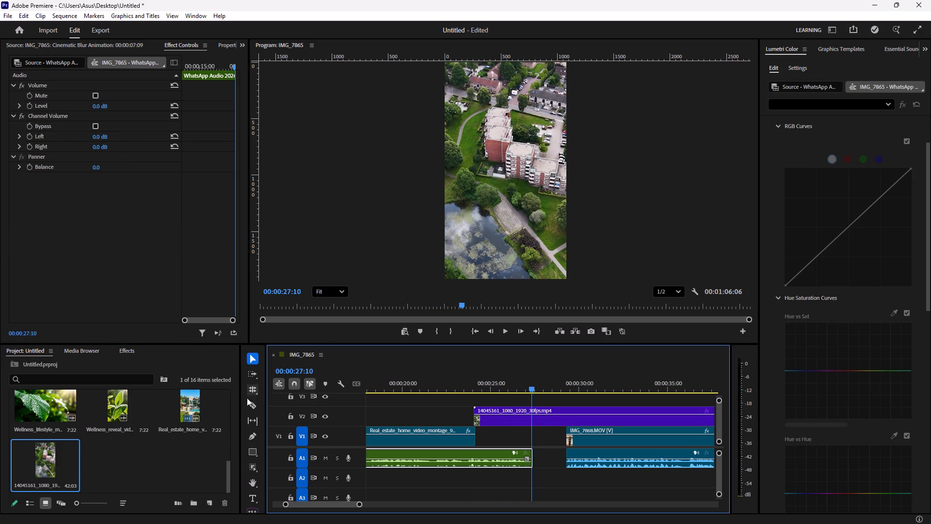
scroll(253, 433, "down", 3)
left_click(253, 408)
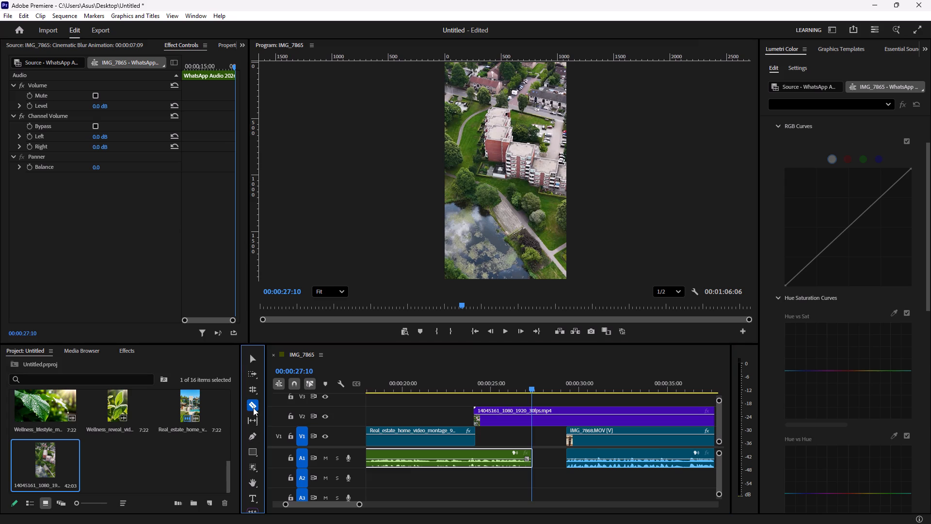
left_click(531, 417)
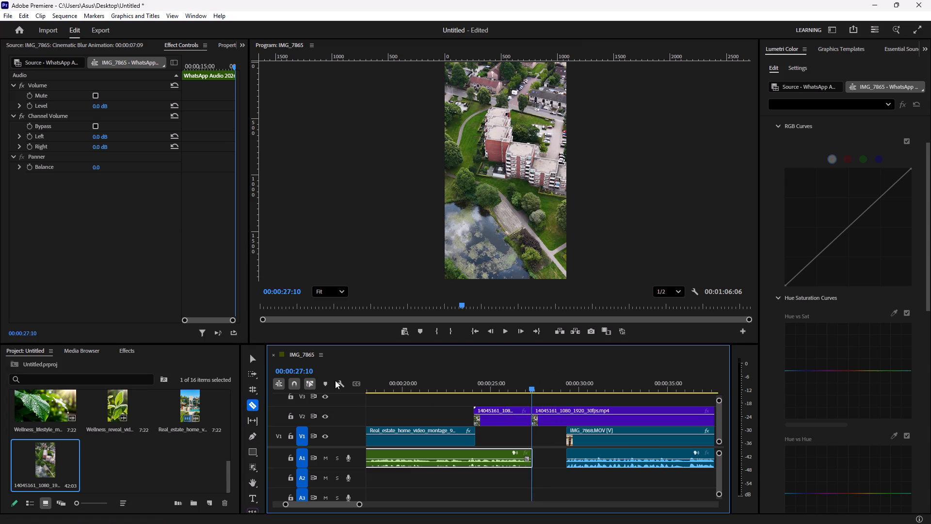
left_click(252, 362)
left_click(562, 414)
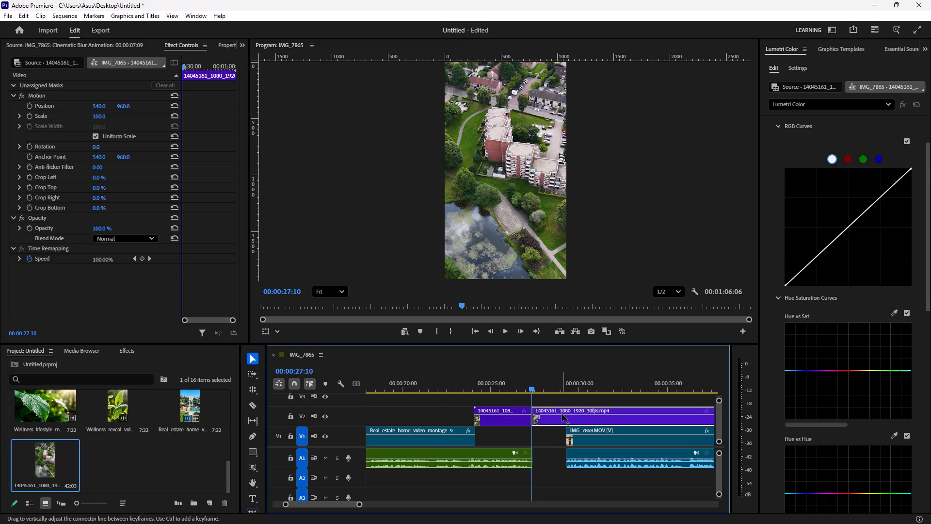
key("BackSpace")
Move the trimmed aerial clip from V2 down to V1, directly after the Real_estate montage clip.
left_click_drag(504, 411, 507, 427)
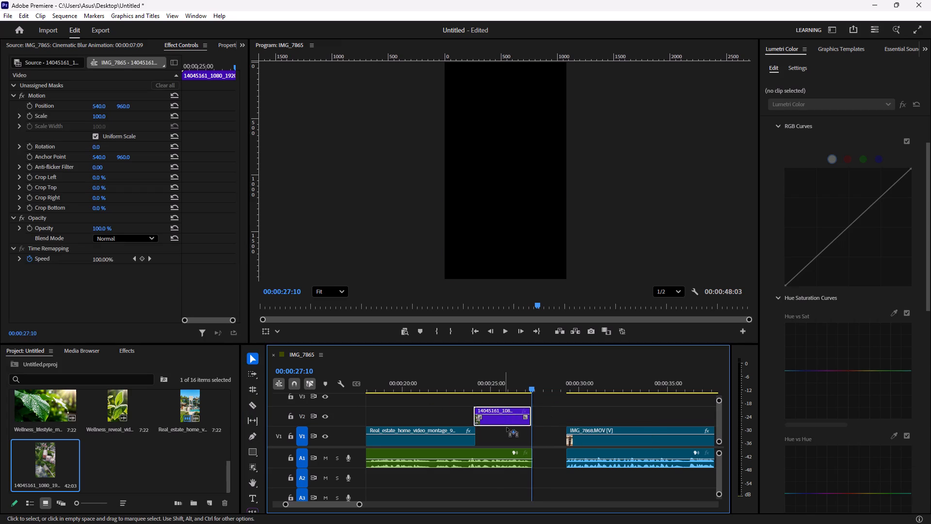
left_click_drag(507, 427, 509, 447)
Play the aerial clip on V1 from near its start to about 00:00:27:03.
left_click_drag(533, 389, 482, 404)
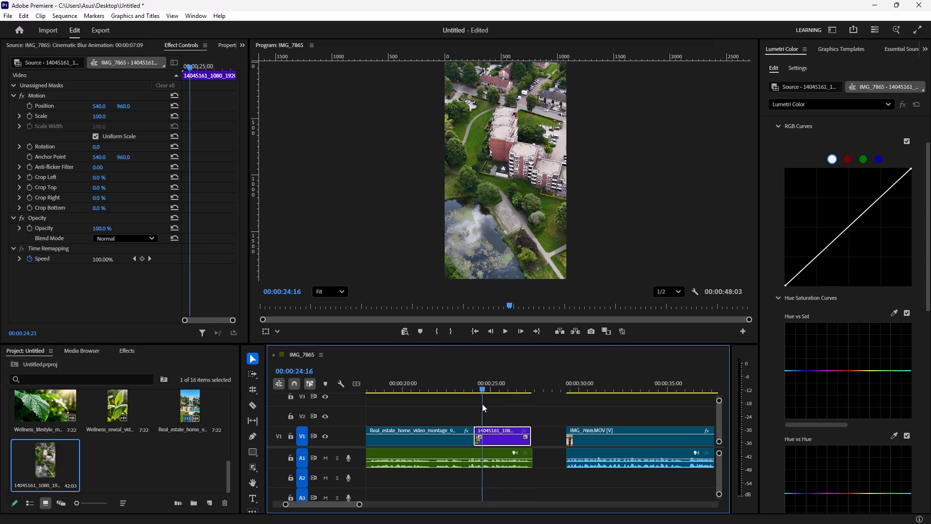
left_click_drag(482, 404, 476, 406)
key("space")
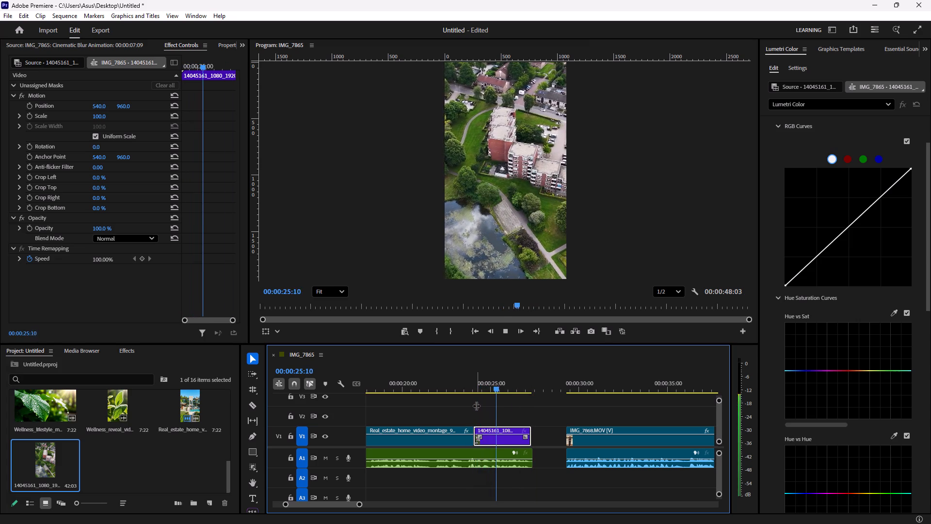
key("space")
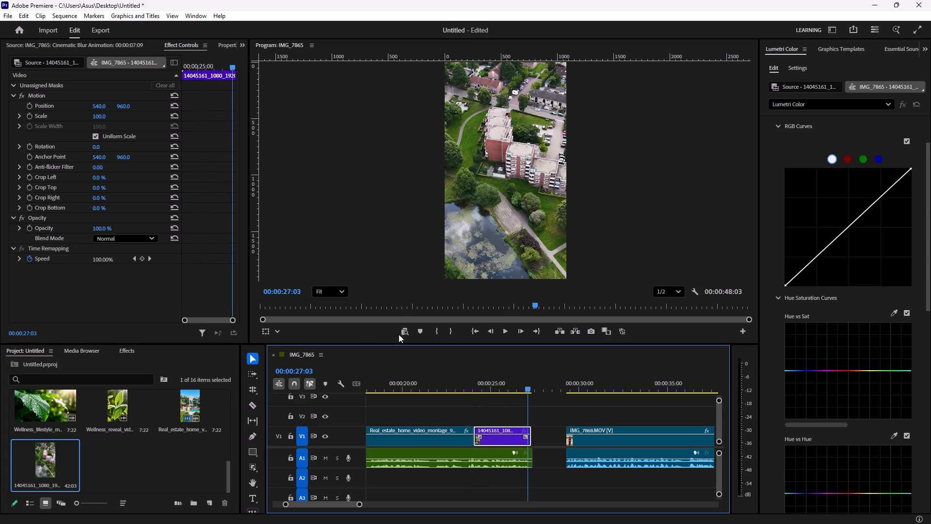
Place the Text Preset 61 graphics template on V2 above the aerial clip and play it to about 00:00:27:01.
left_click(861, 42)
scroll(915, 199, "down", 13)
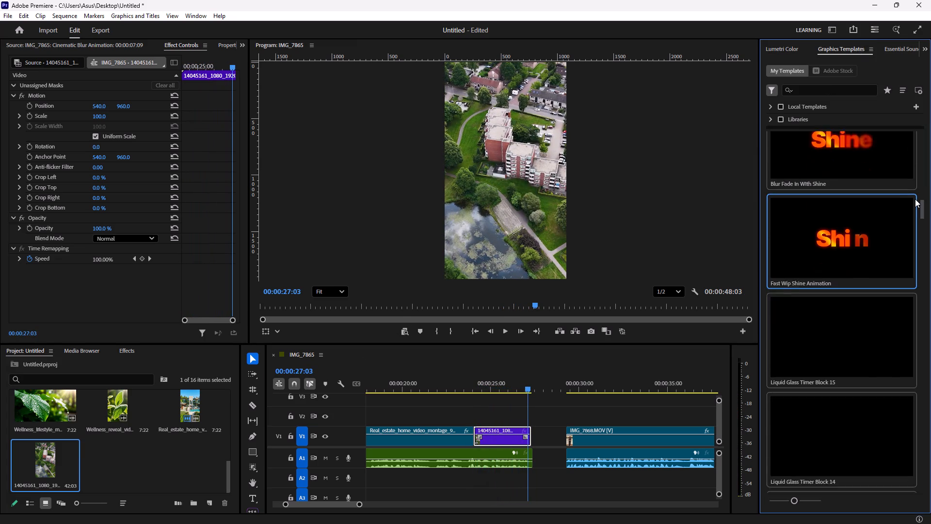
scroll(915, 199, "down", 5)
left_click_drag(922, 213, 920, 297)
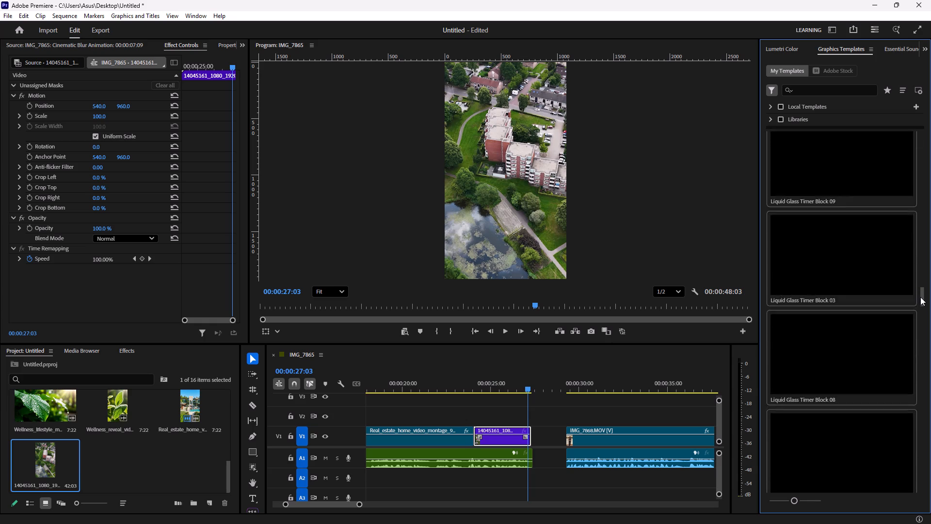
left_click_drag(920, 297, 913, 337)
left_click(847, 265)
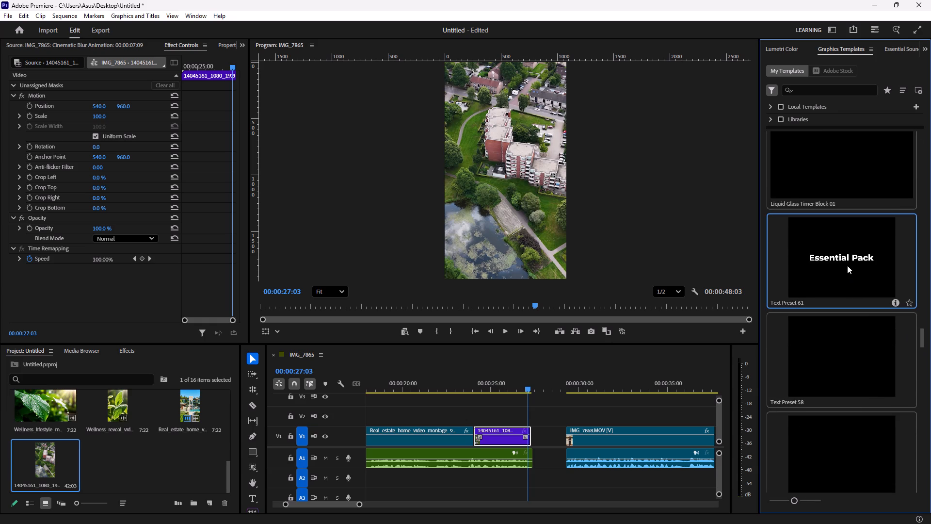
left_click_drag(844, 258, 473, 414)
left_click_drag(527, 389, 482, 396)
key("space")
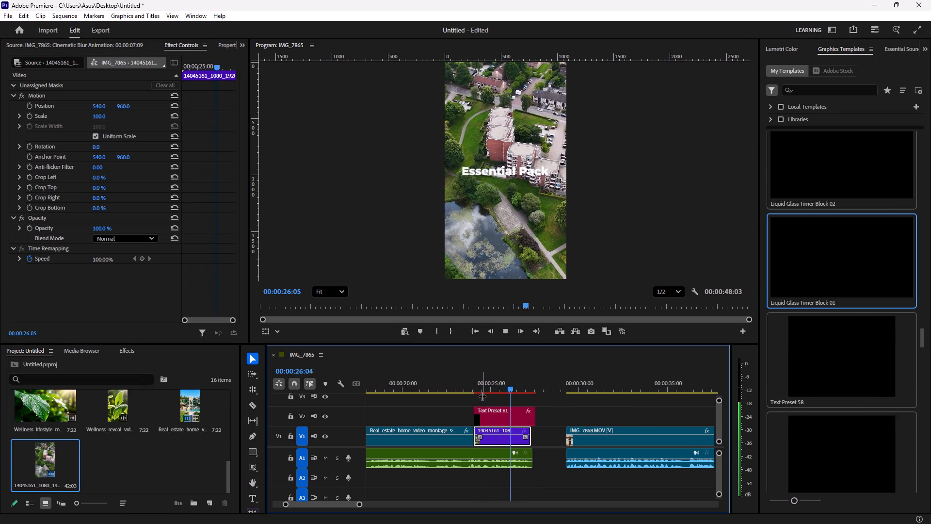
key("space")
key("space")
key("space")
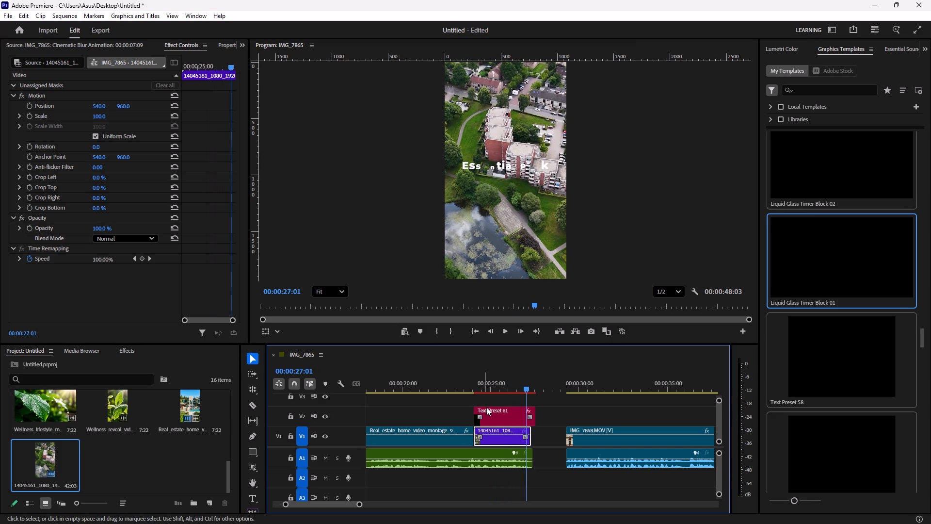
Place the Text Preset 19 graphics template on V3 above Text Preset 61 and play both titles over the aerial clip.
scroll(866, 283, "down", 10)
left_click(920, 343)
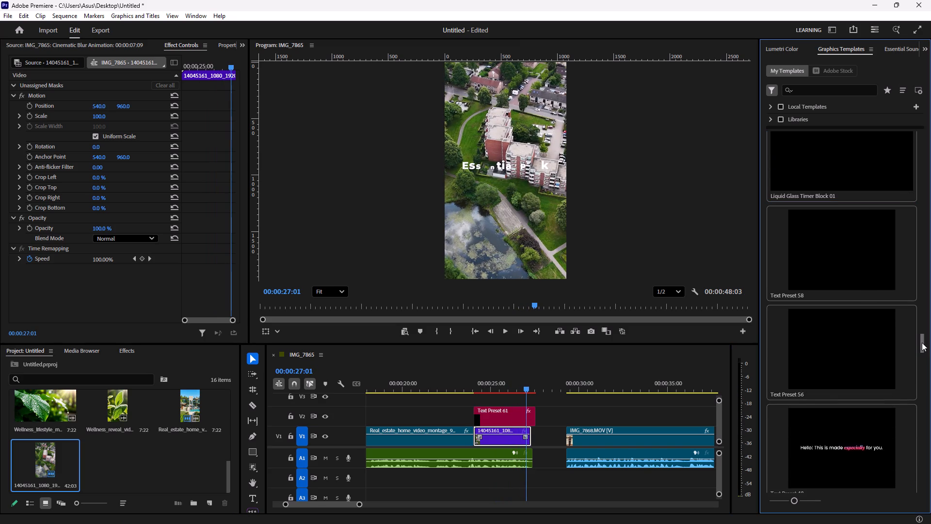
left_click_drag(922, 343, 912, 220)
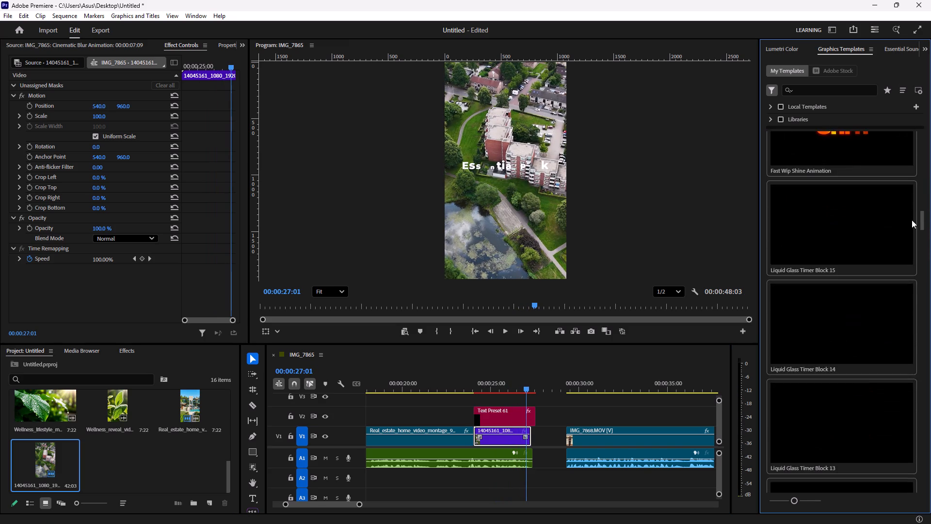
left_click_drag(912, 220, 915, 196)
left_click(828, 280)
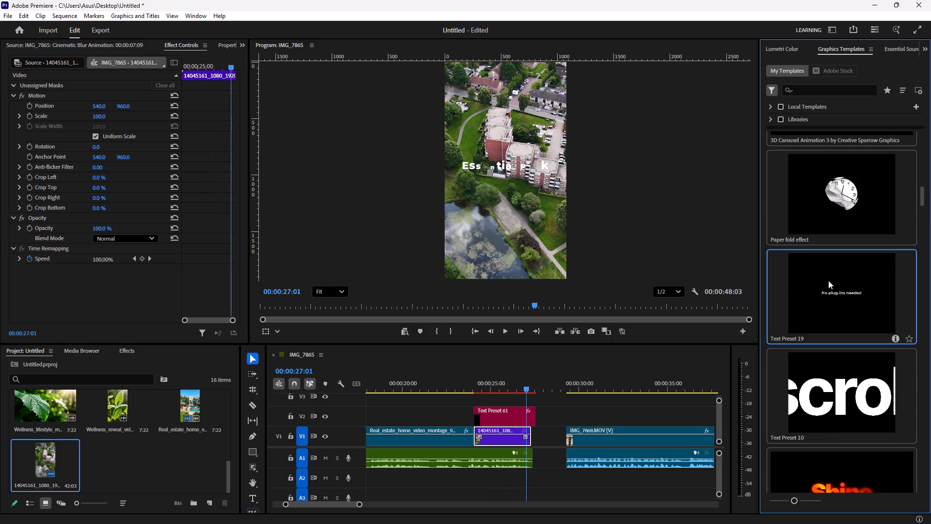
left_click_drag(847, 287, 664, 403)
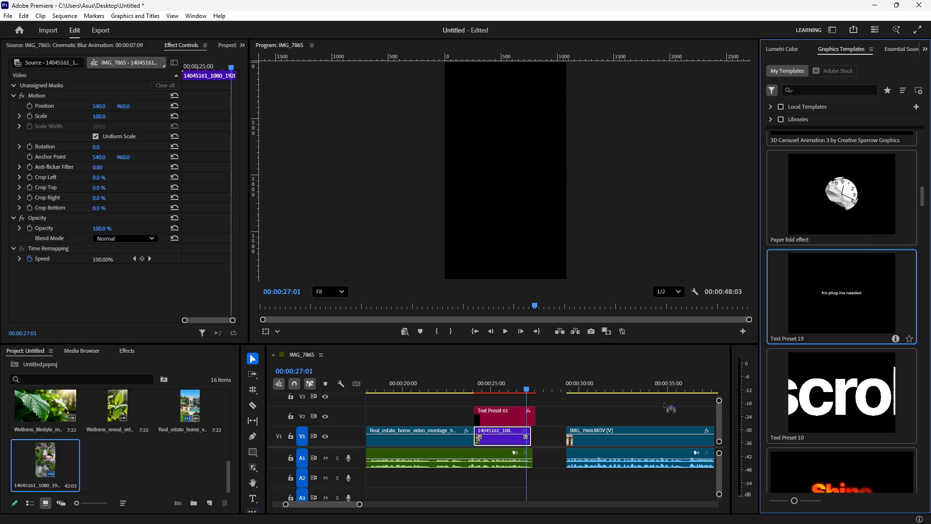
left_click_drag(664, 403, 477, 402)
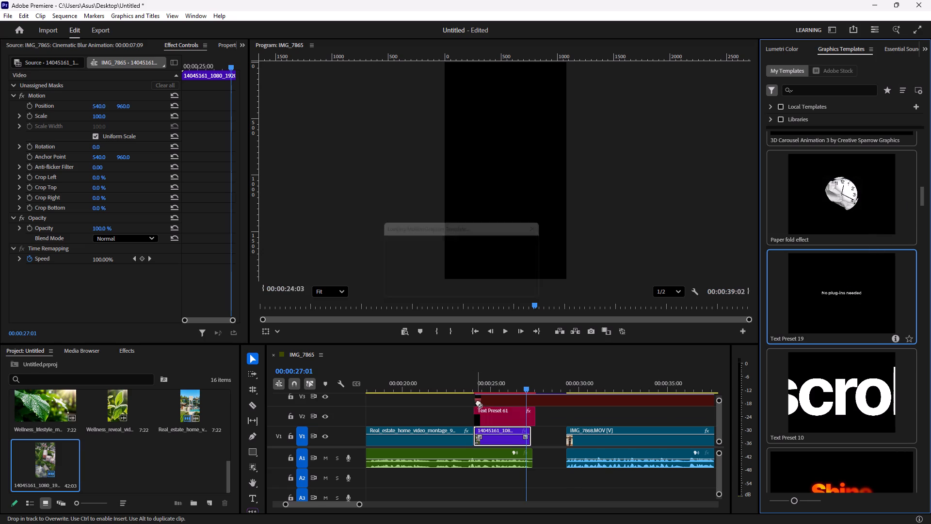
left_click_drag(524, 385, 476, 394)
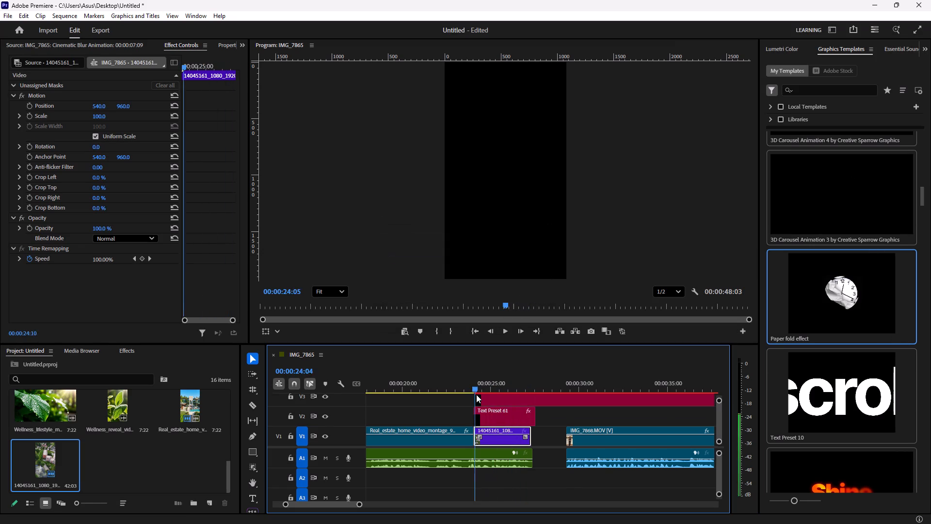
left_click_drag(476, 394, 473, 395)
key("space")
key("space")
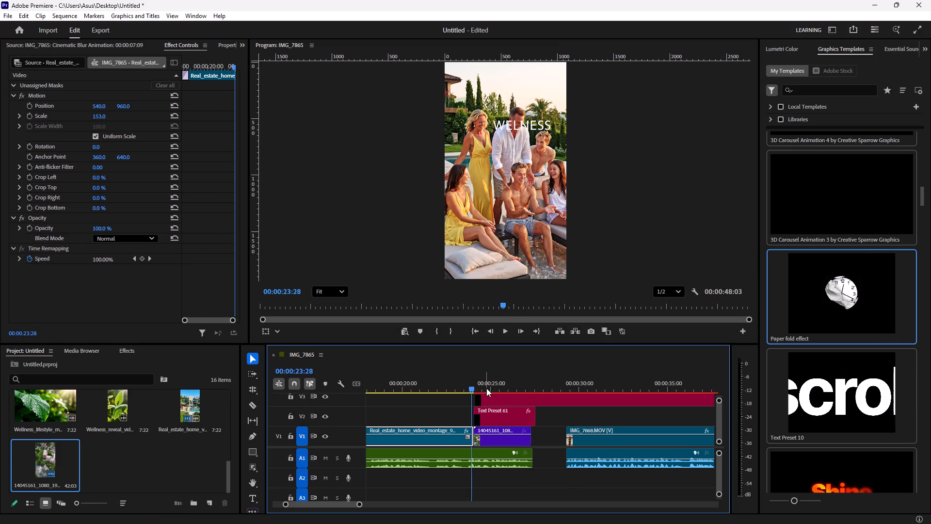
key("space")
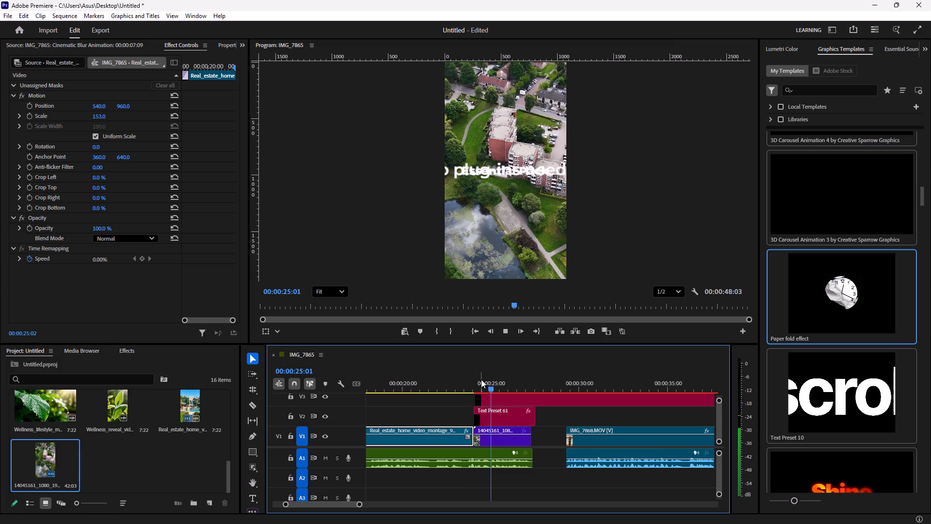
key("space")
Cut Text Preset 19 on V3 at 00:00:27:19 and delete the part after the cut.
left_click_drag(497, 387, 526, 393)
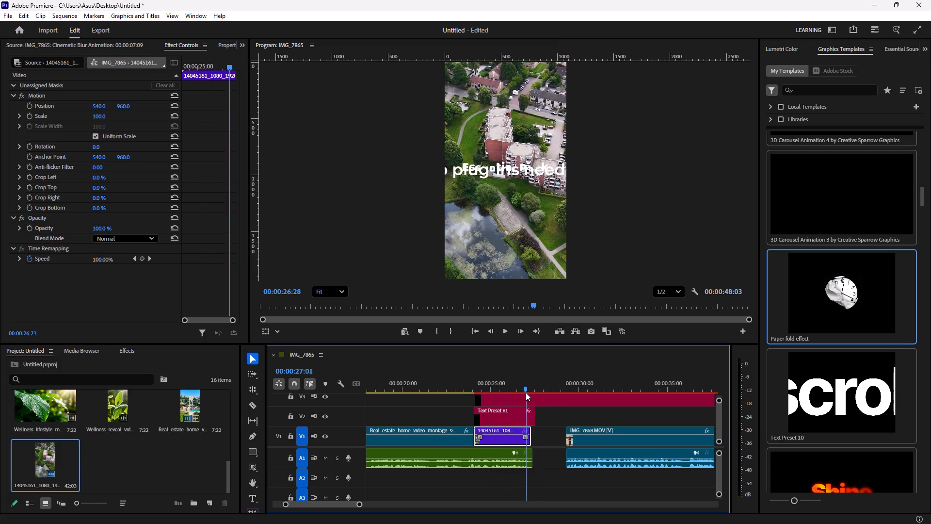
left_click_drag(526, 393, 535, 394)
left_click(531, 394)
left_click(535, 402)
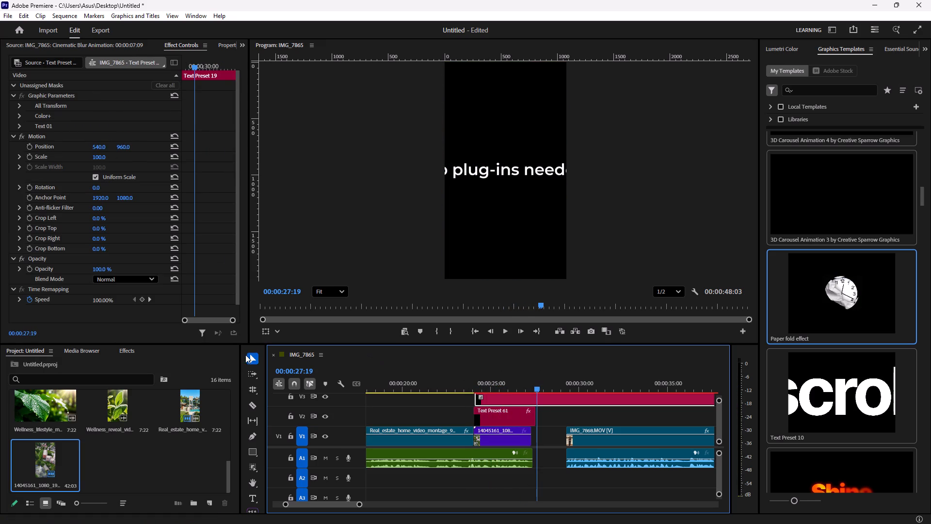
left_click(255, 401)
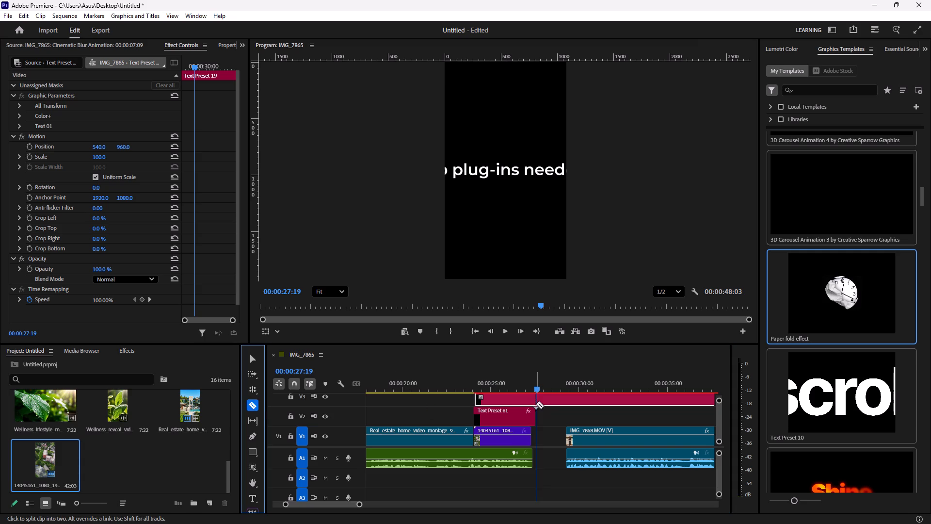
left_click(538, 401)
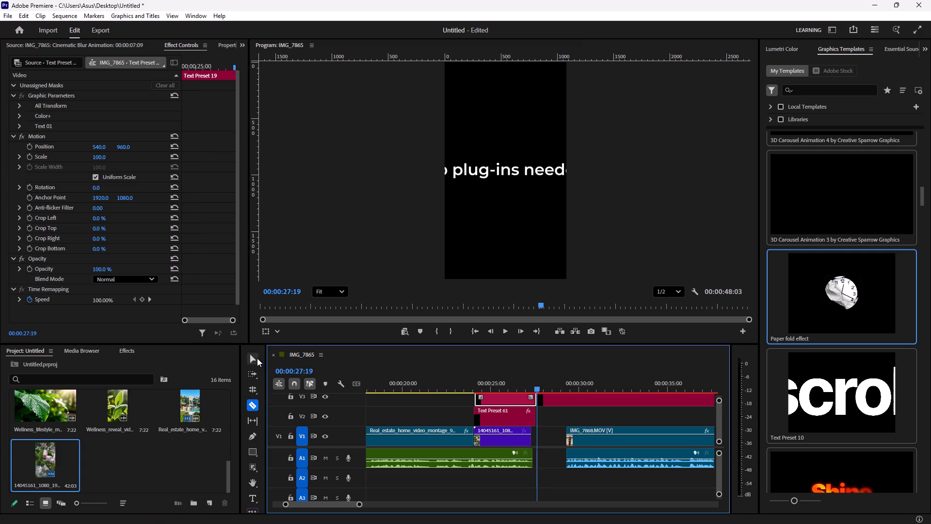
left_click(256, 358)
left_click(572, 404)
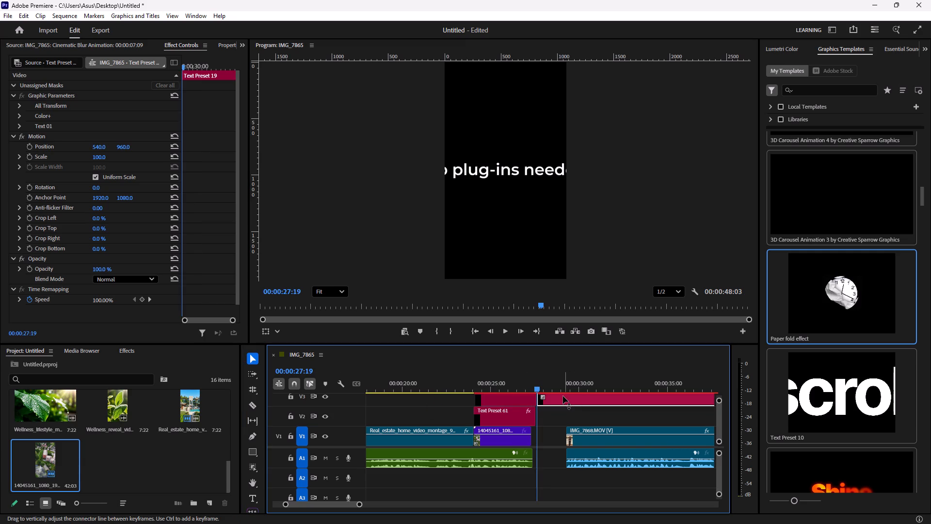
key("BackSpace")
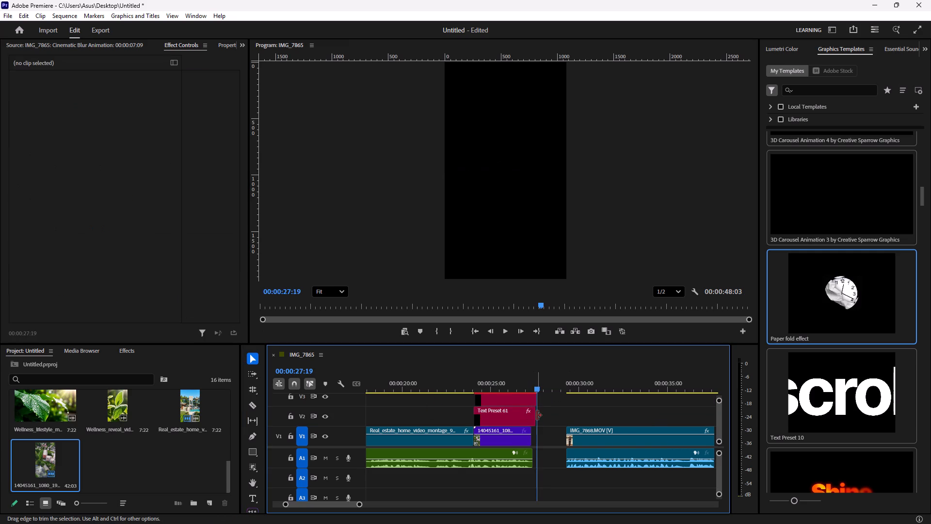
Trim the ends of Text Preset 61, the aerial clip and Text Preset 19 to align with the end of the voiceover on A1.
left_click(537, 415)
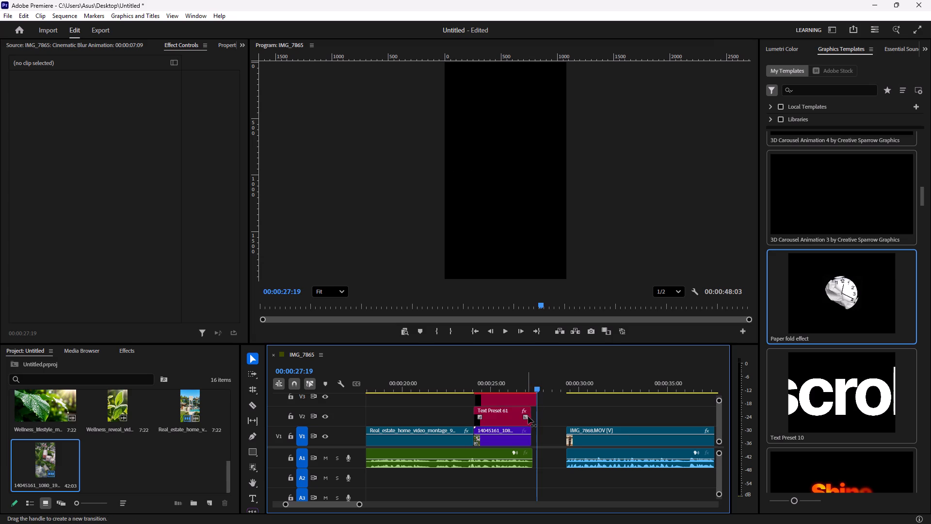
left_click(532, 415)
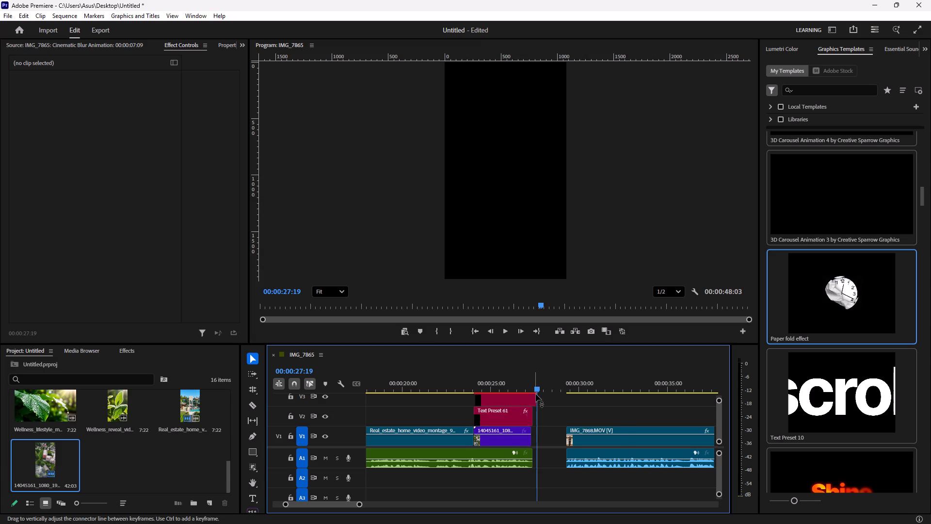
left_click(532, 436)
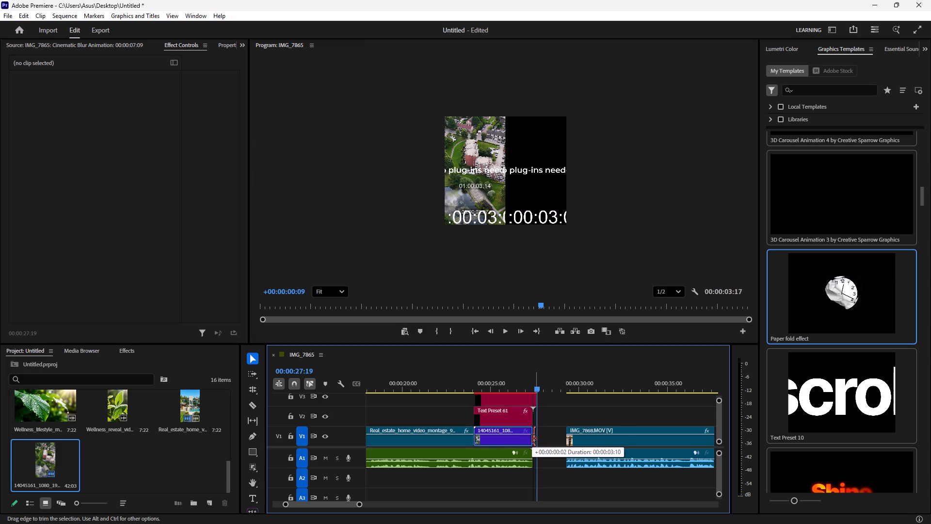
left_click(532, 414)
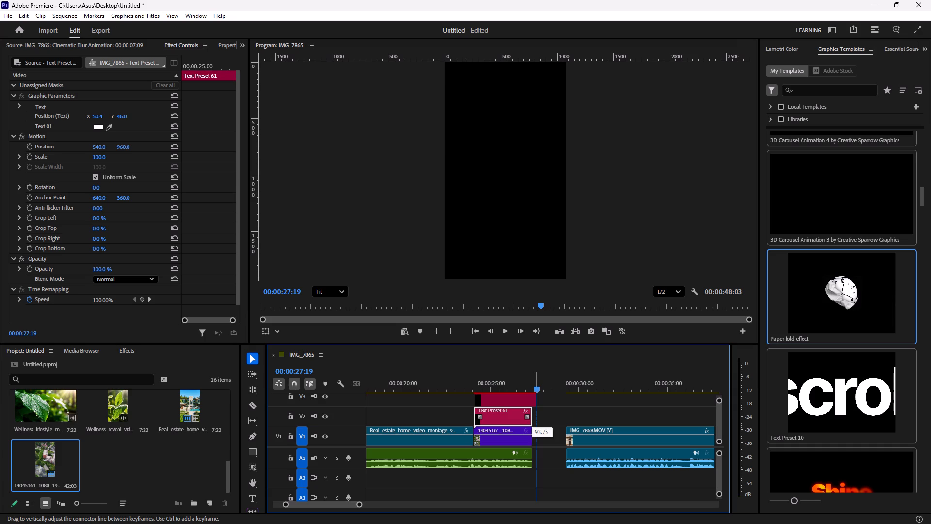
left_click_drag(531, 413, 538, 412)
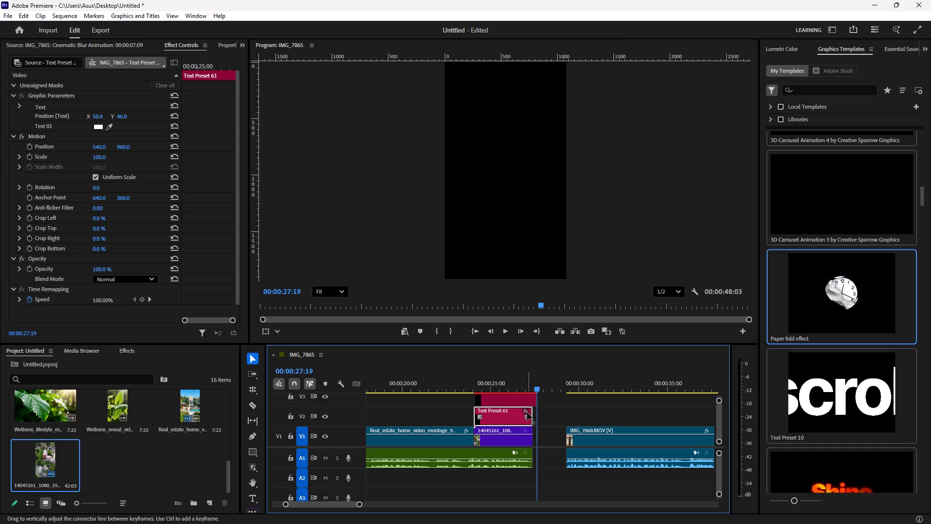
left_click(533, 413)
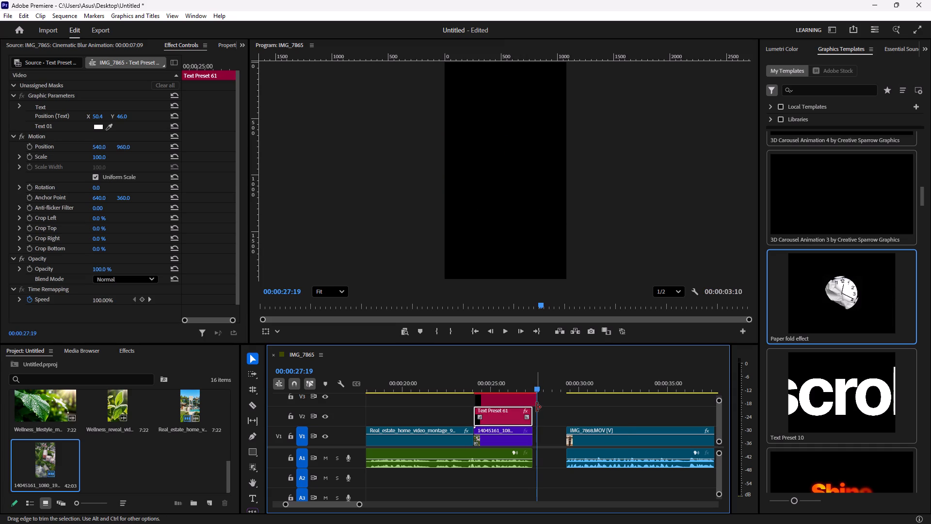
left_click(536, 407)
left_click_drag(539, 401, 533, 403)
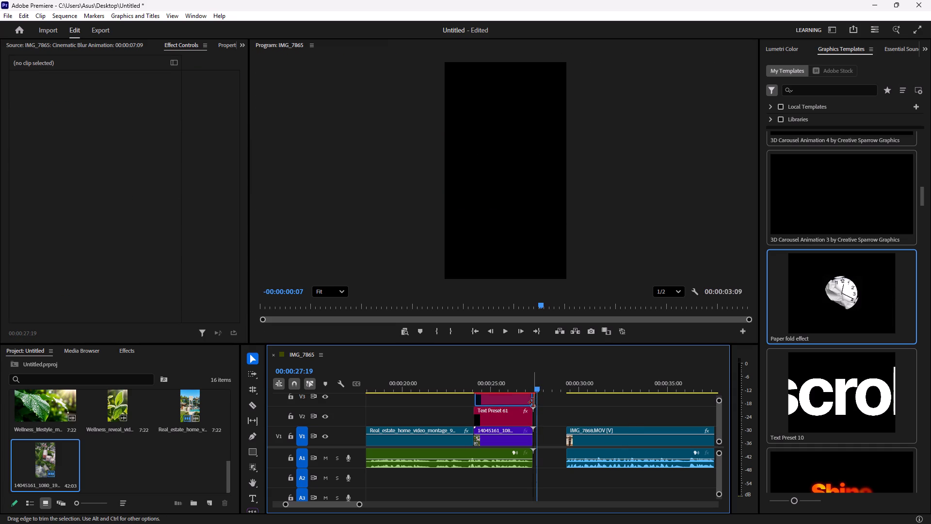
Render the sequence previews and play the title section over the aerial clip from about 00:00:24:00 to 00:00:25:02.
left_click_drag(539, 387, 478, 395)
left_click(492, 409)
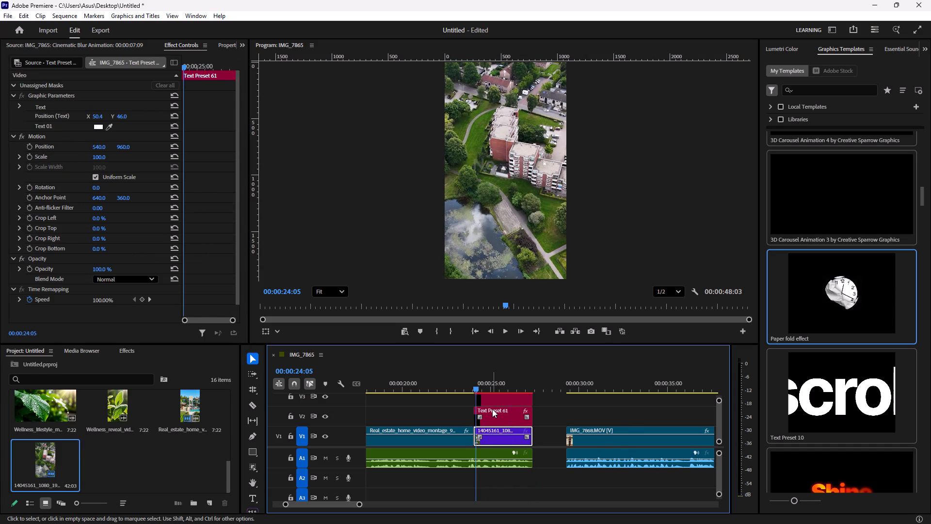
key("Return")
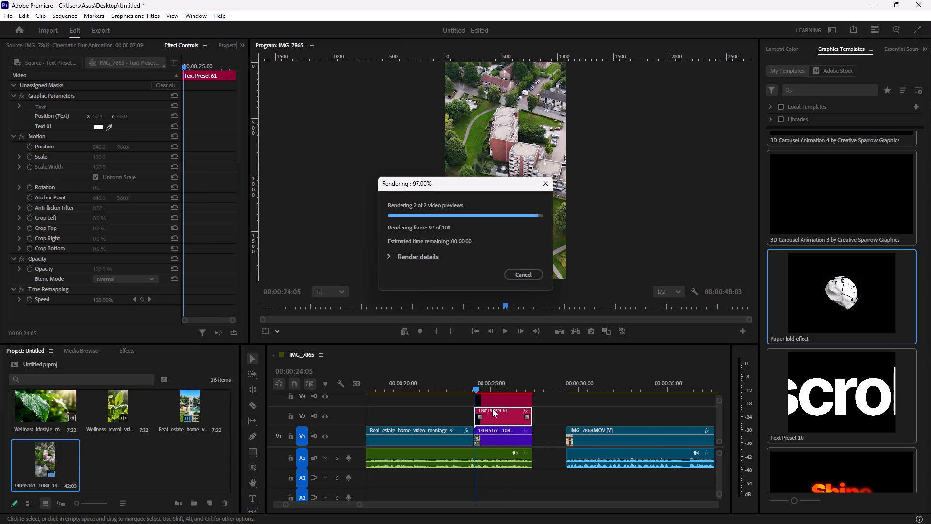
key("space")
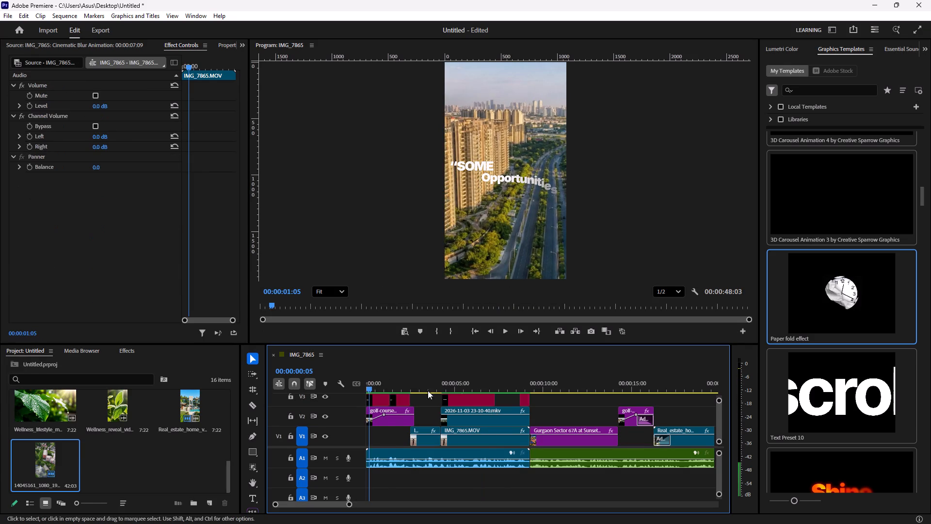
left_click_drag(387, 390, 779, 434)
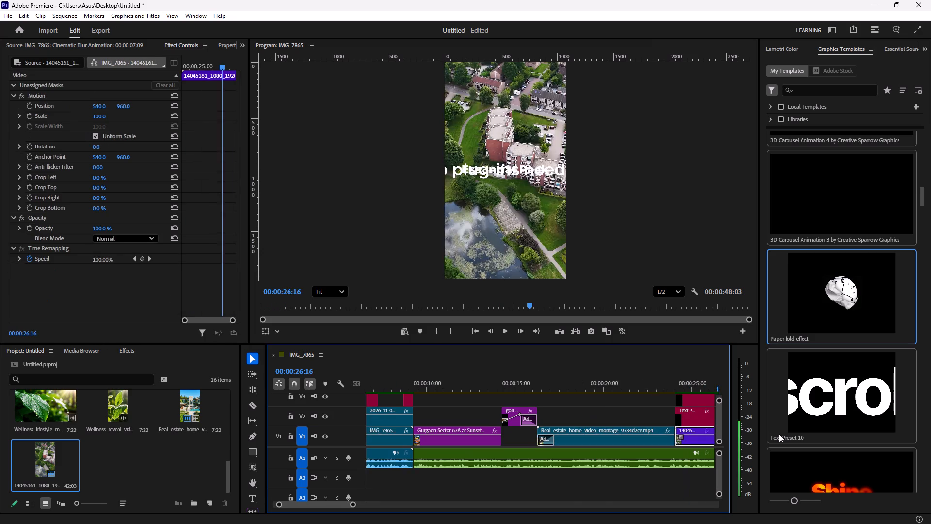
left_click_drag(779, 434, 528, 435)
key("space")
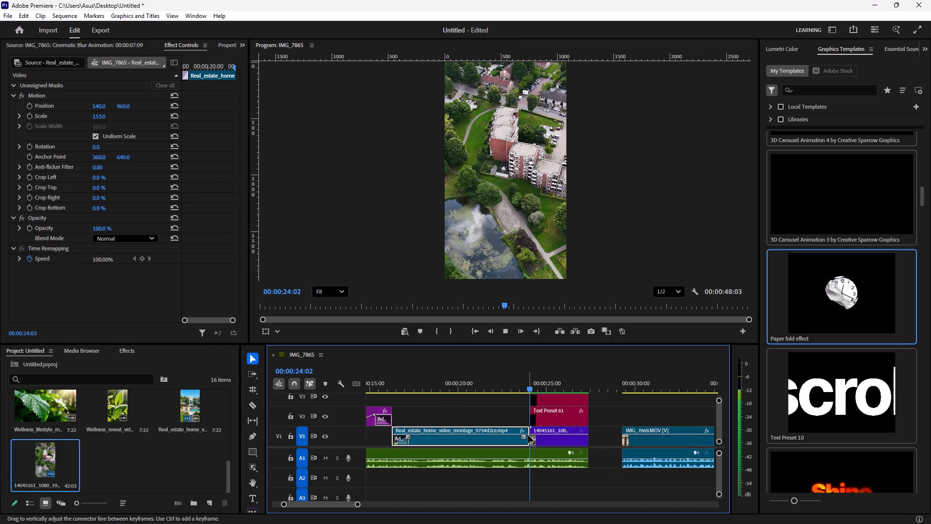
key("space")
Scale the Text Preset 19 title down to about 56% and position it below "Essential Pack" at about 557, 1192.
left_click(541, 416)
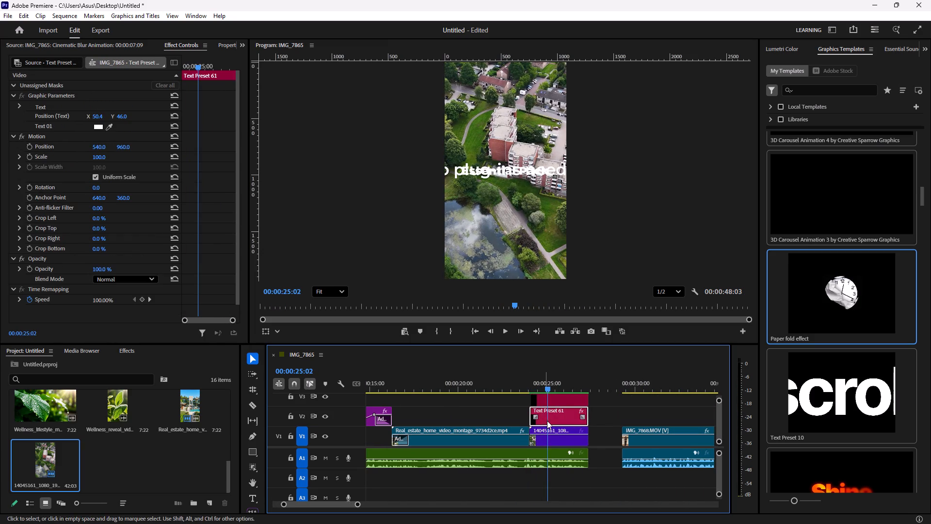
double_click(506, 200)
left_click_drag(503, 188, 514, 207)
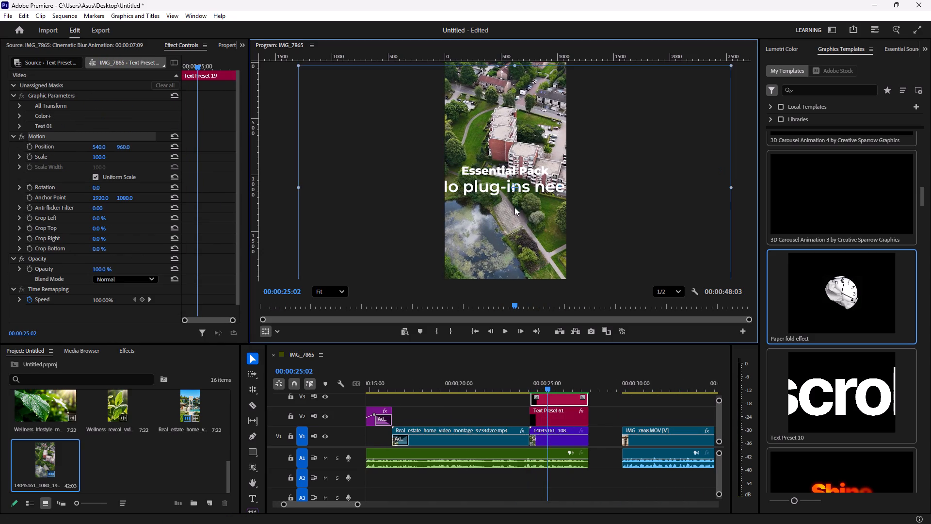
left_click_drag(514, 207, 515, 207)
left_click_drag(679, 144, 685, 179)
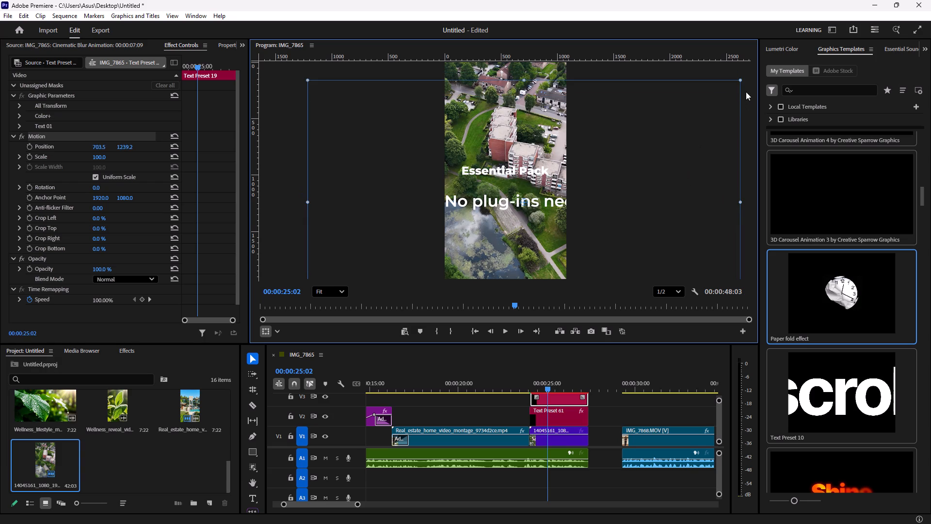
left_click_drag(740, 80, 713, 117)
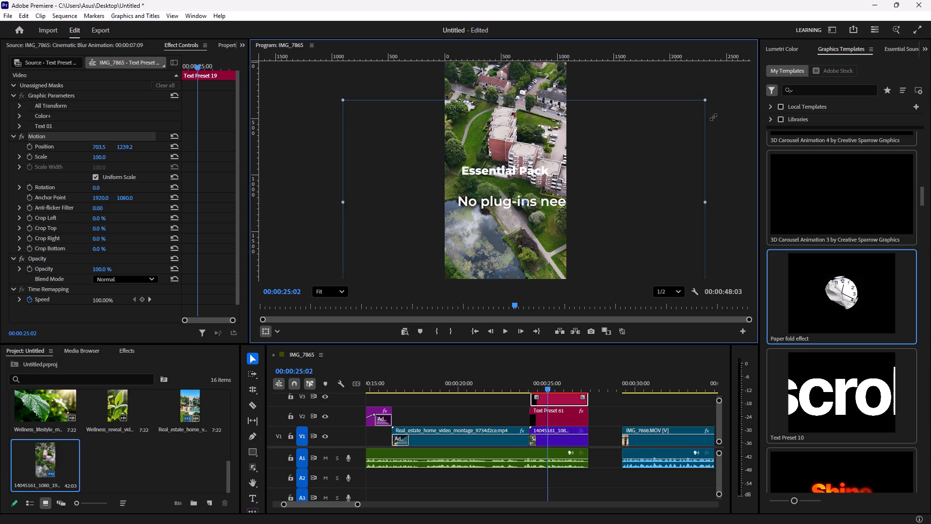
left_click_drag(713, 117, 690, 131)
left_click_drag(513, 236, 498, 226)
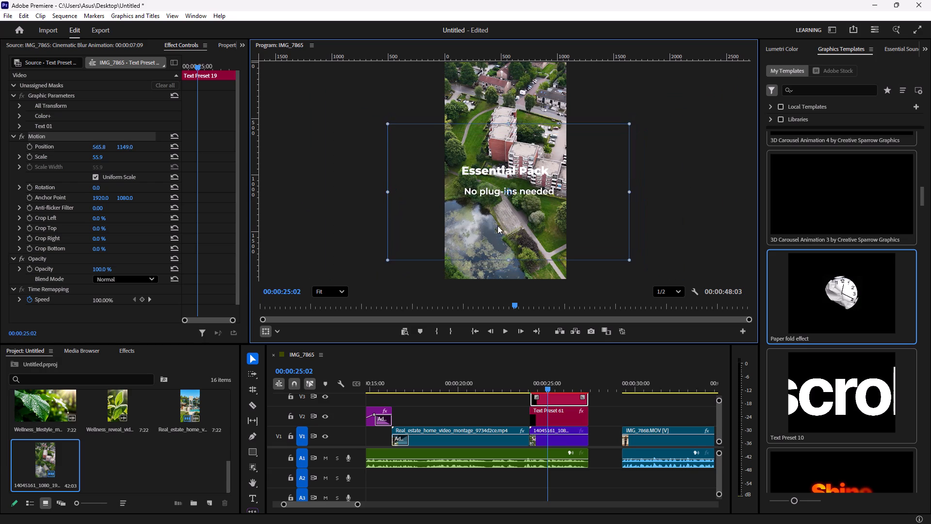
left_click_drag(498, 226, 496, 232)
left_click(499, 170)
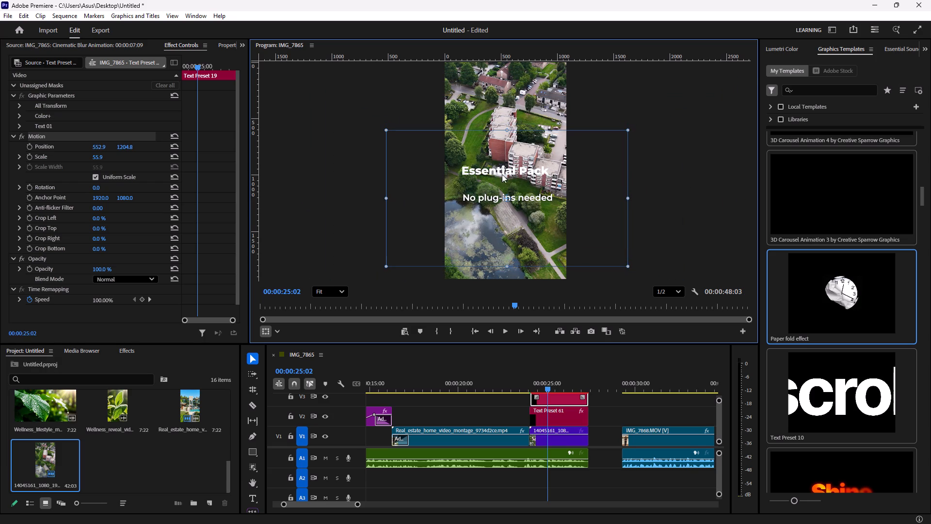
left_click(473, 175)
left_click(472, 168)
left_click(491, 189)
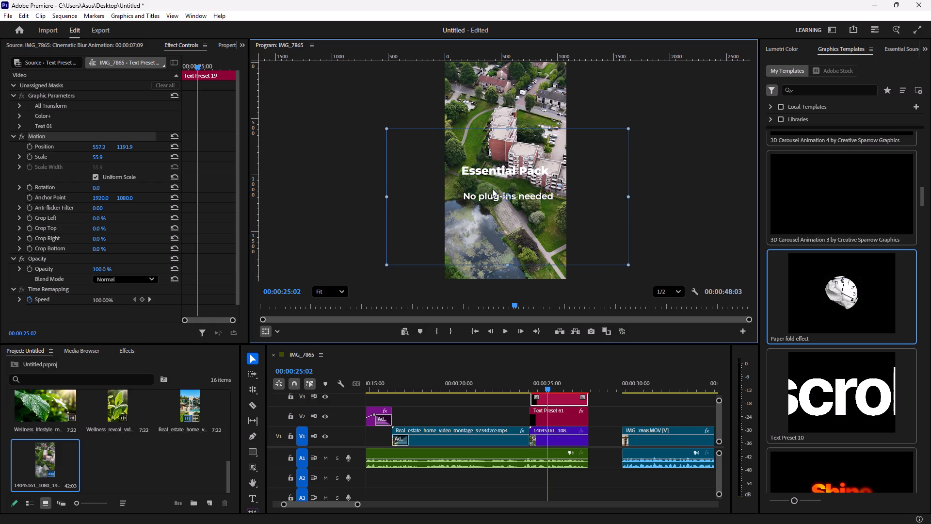
double_click(500, 202)
Replace the wording of the Text Preset 19 title on V3 with "Starting at just".
double_click(552, 396)
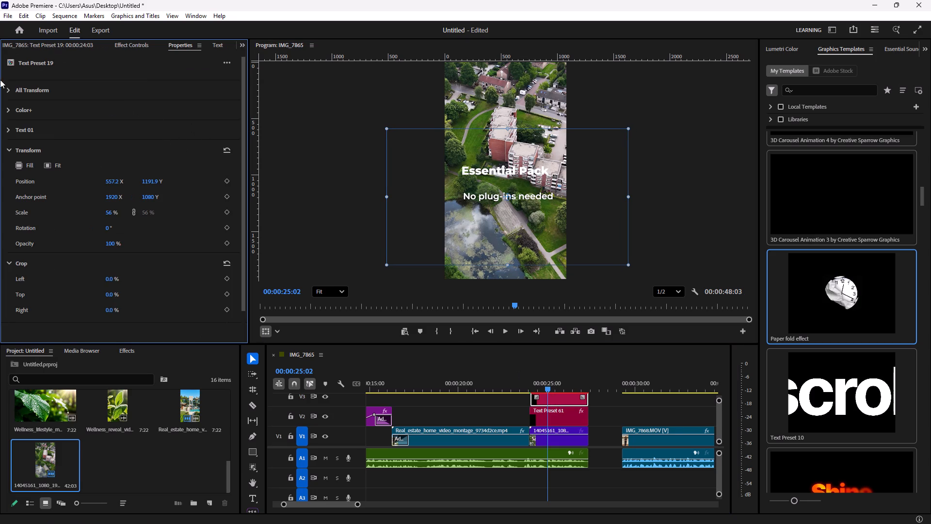
scroll(43, 81, "up", 2)
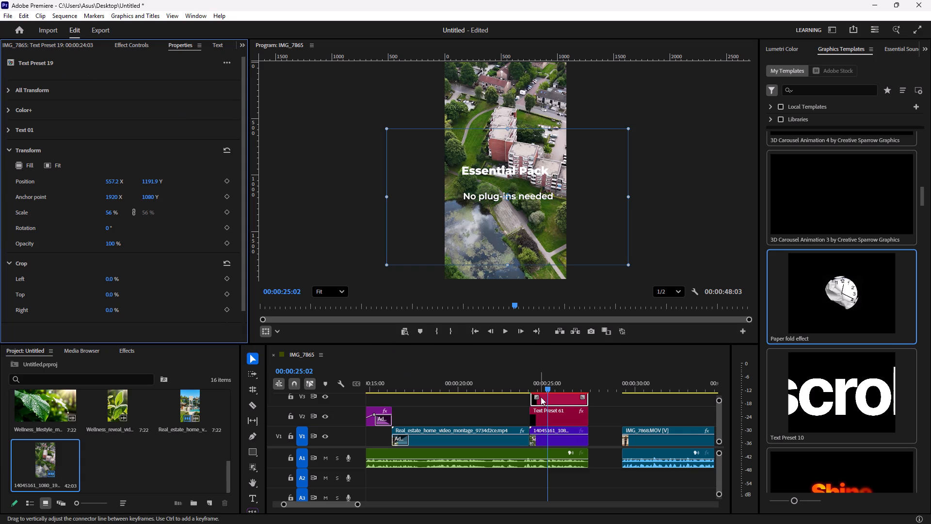
double_click(561, 398)
left_click(561, 398)
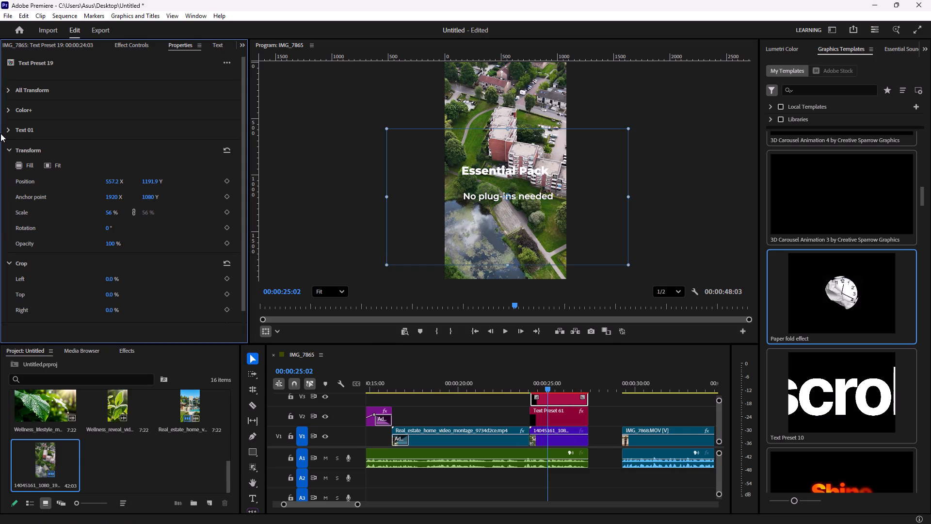
left_click(9, 131)
left_click_drag(93, 164, 0, 159)
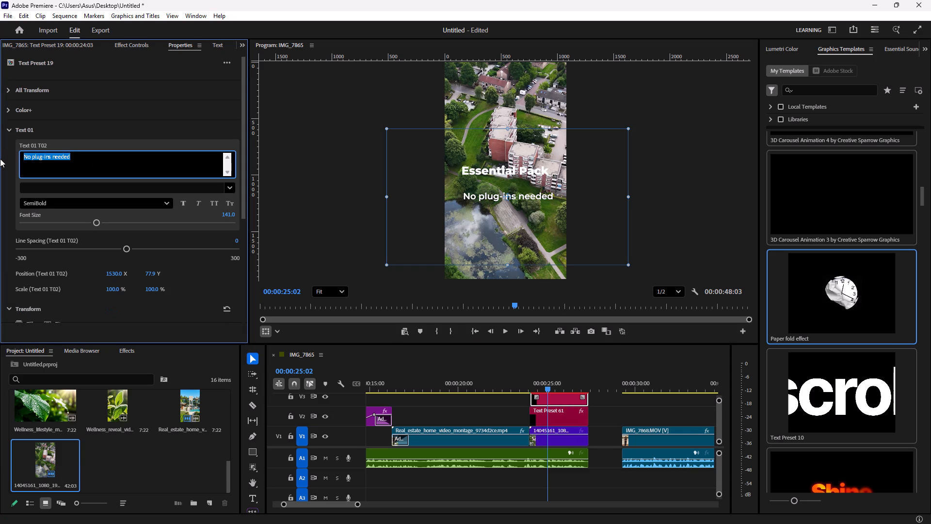
key("shift+s")
type("tarting atr")
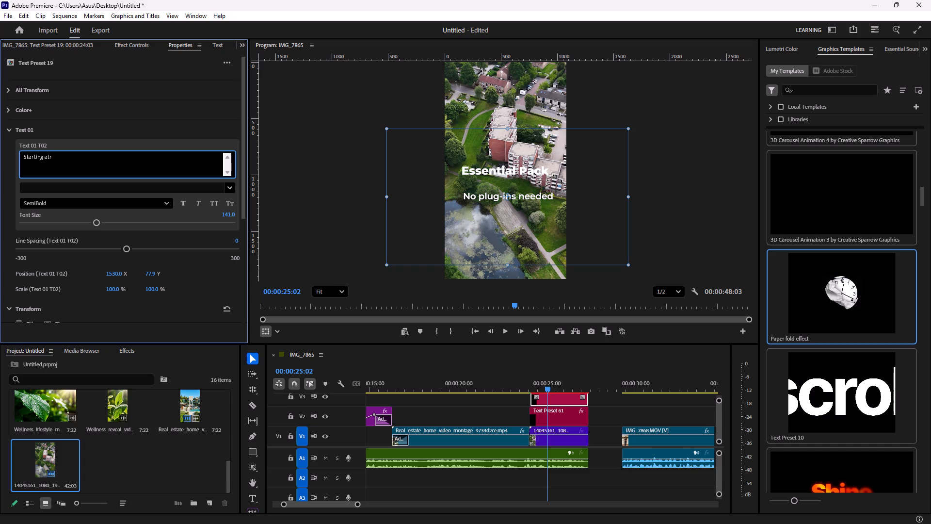
key("BackSpace")
key("space")
key("space")
key("BackSpace")
type("JU")
key("BackSpace")
key("BackSpace")
type("just")
key("space")
left_click(197, 283)
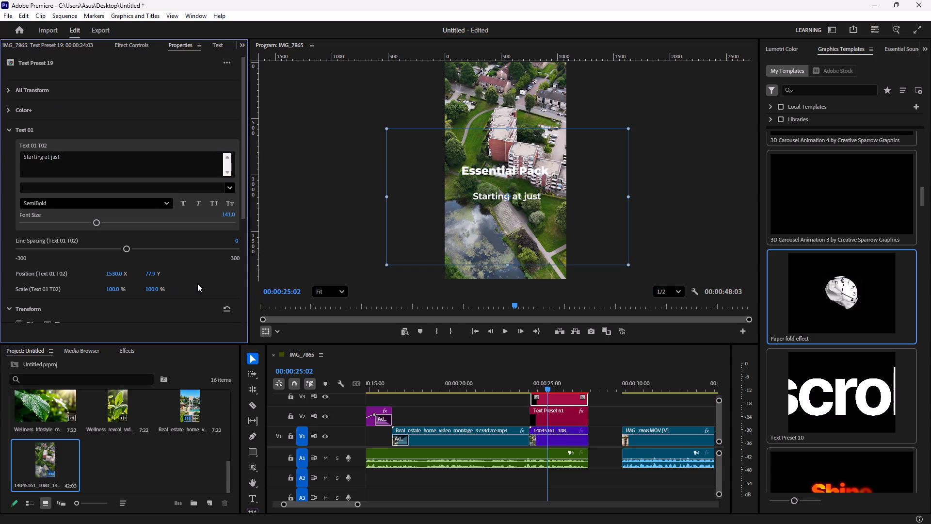
Stack the two titles in the frame, moving "Essential Pack" to about 583, 1196 and "Starting at just" above it, nearer the frame's left edge.
left_click_drag(532, 237, 517, 211)
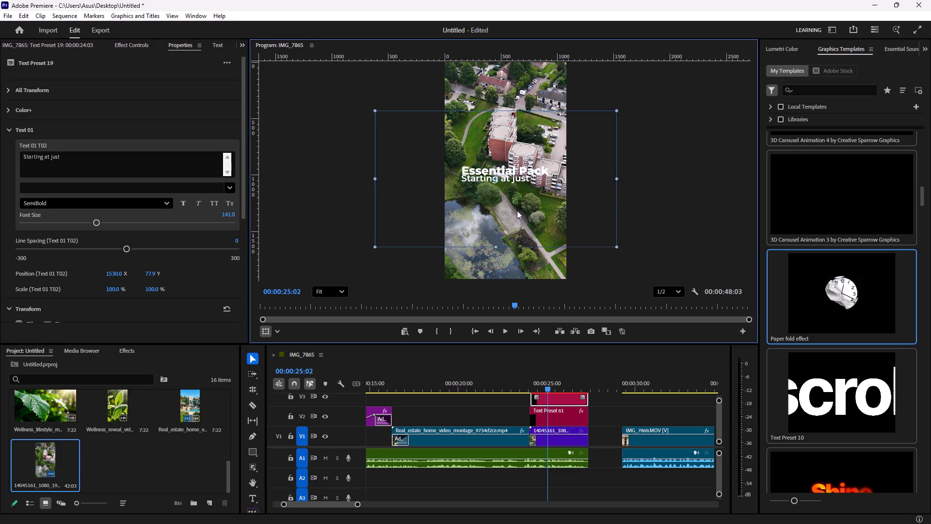
left_click_drag(517, 211, 513, 216)
left_click(554, 420)
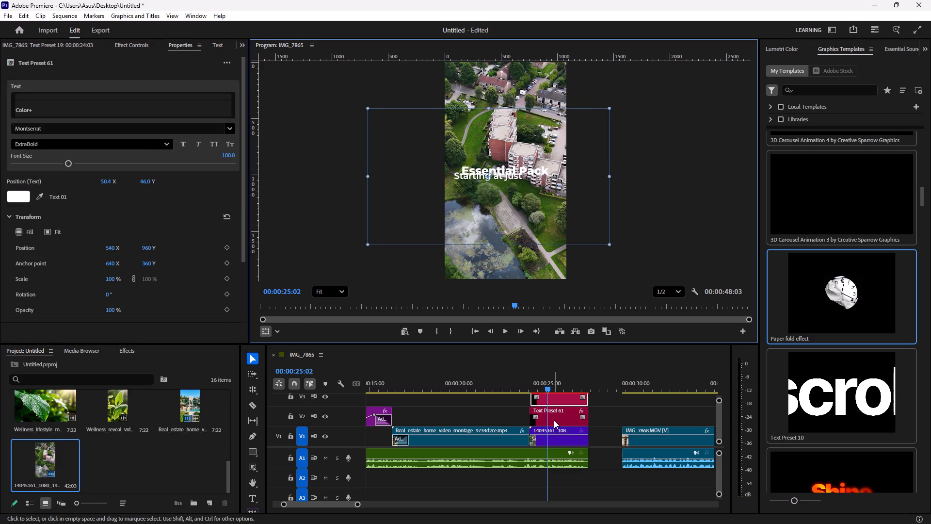
left_click_drag(507, 257, 508, 267)
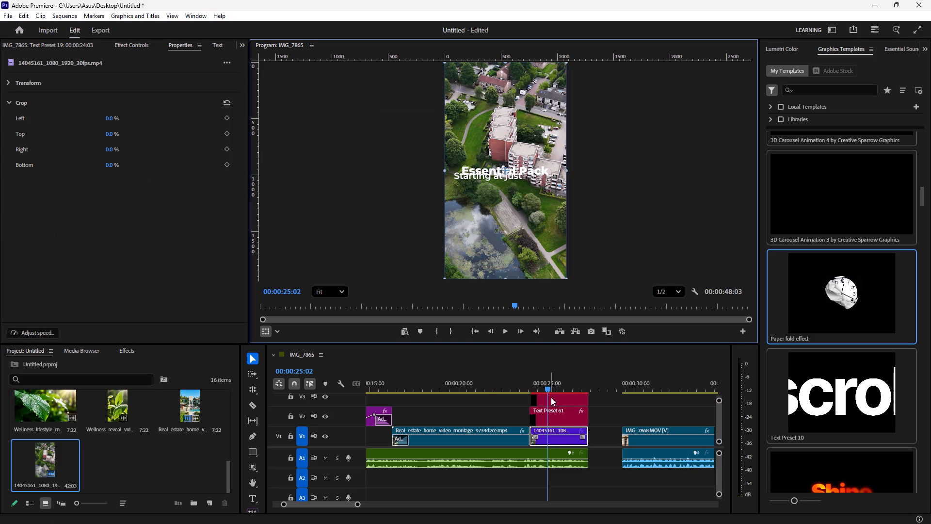
left_click(551, 413)
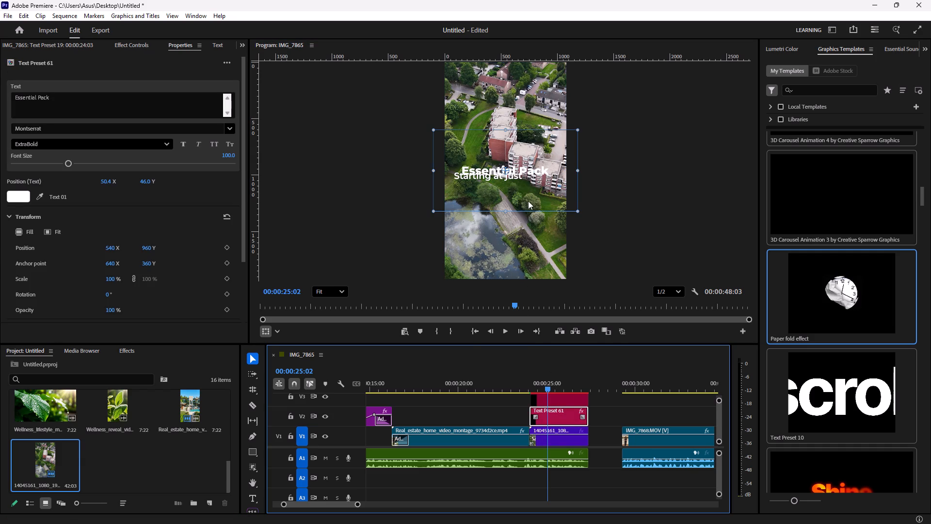
left_click_drag(529, 196, 533, 223)
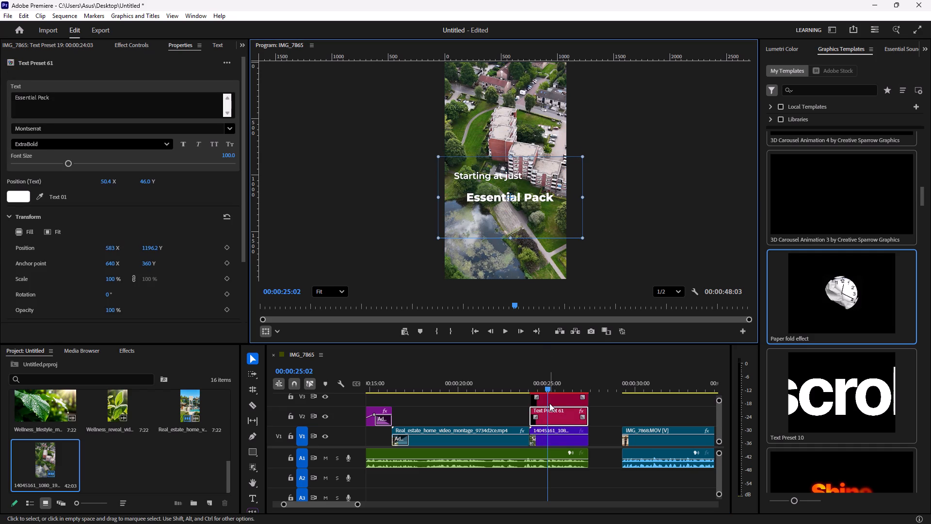
left_click(551, 403)
left_click_drag(541, 235, 537, 241)
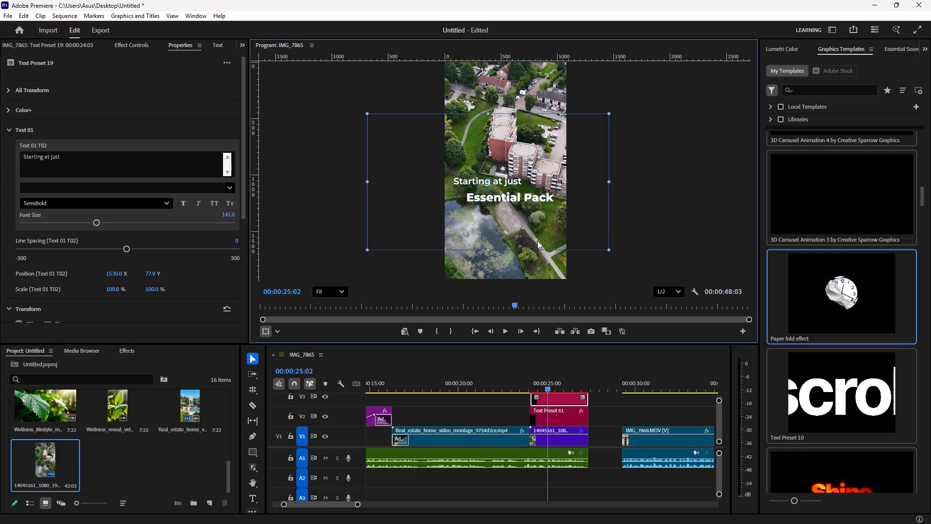
left_click_drag(537, 241, 535, 239)
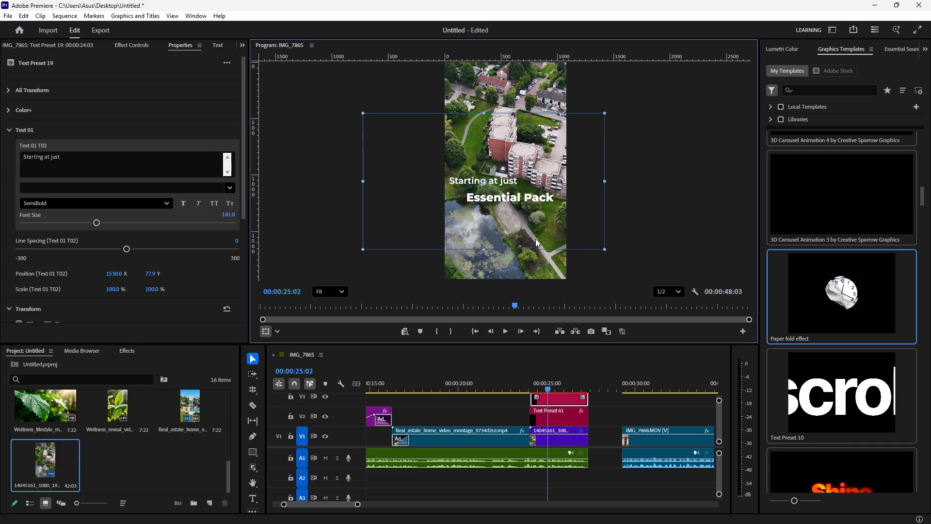
left_click_drag(535, 239, 534, 239)
Replay the title section between about 00:00:25:00 and 00:00:26:25 to check the two titles against the voiceover.
left_click(547, 414)
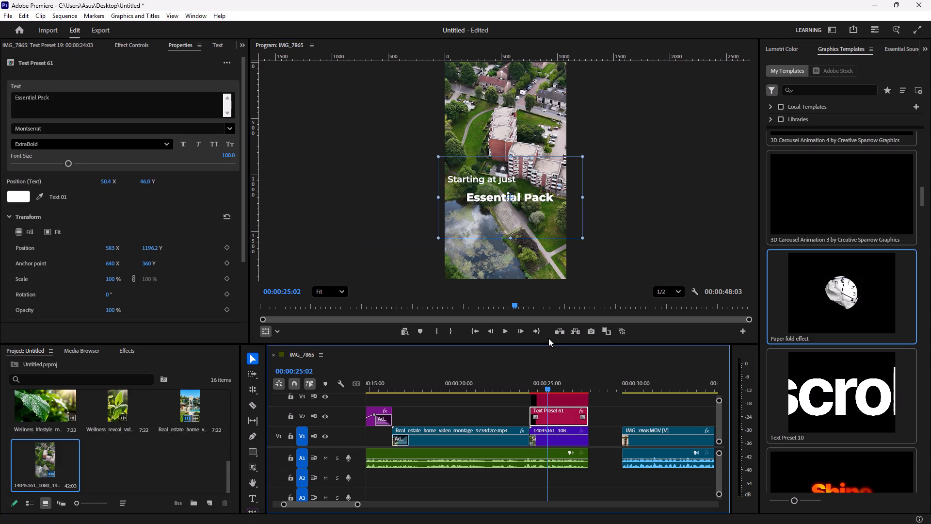
key("space")
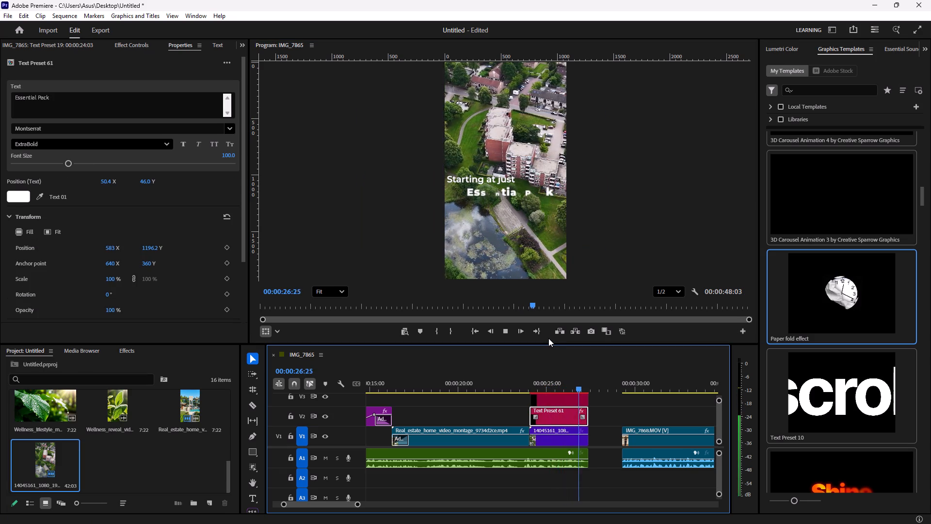
key("space")
left_click_drag(584, 391, 567, 393)
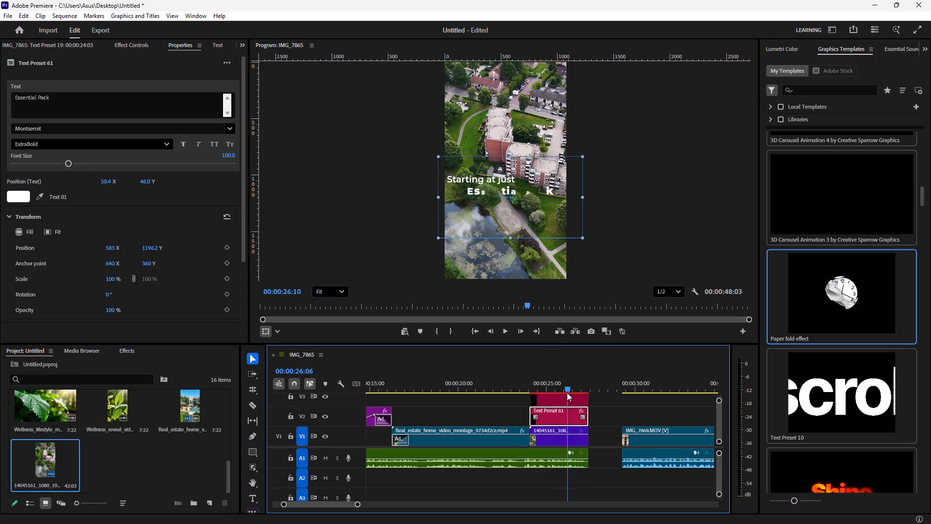
left_click_drag(567, 393, 562, 393)
left_click(523, 202)
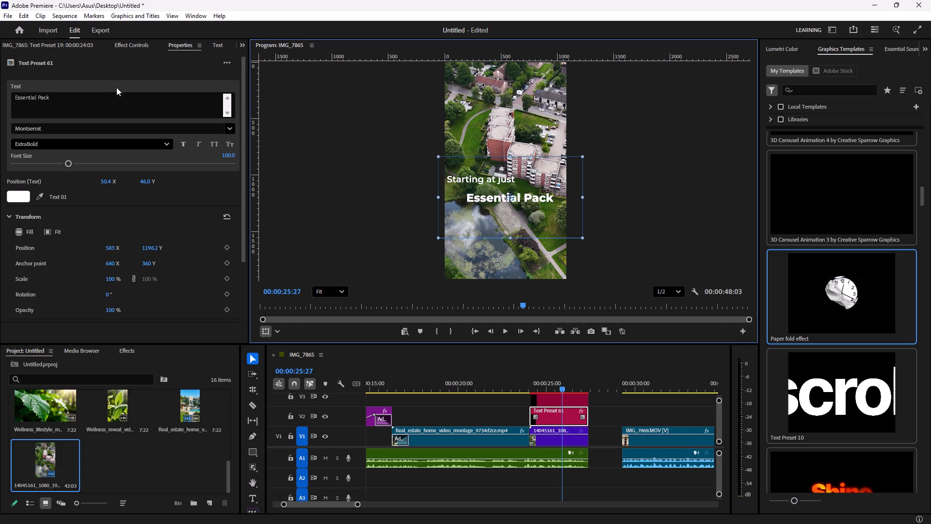
key("space")
key("space")
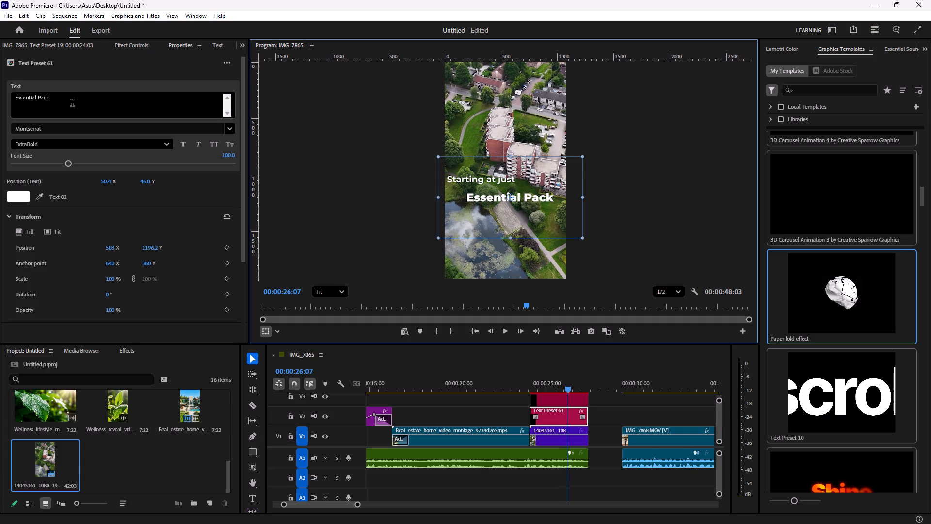
left_click_drag(568, 391, 566, 391)
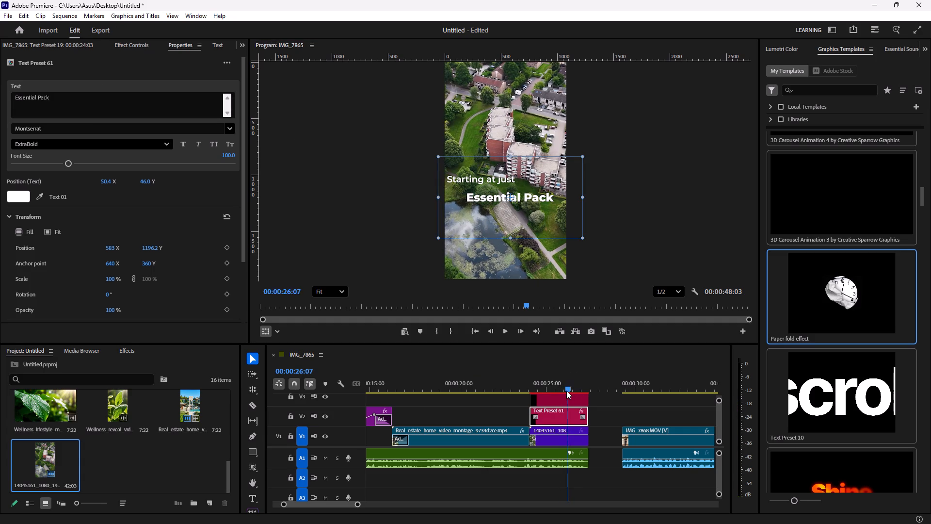
left_click_drag(566, 391, 555, 394)
key("space")
key("space")
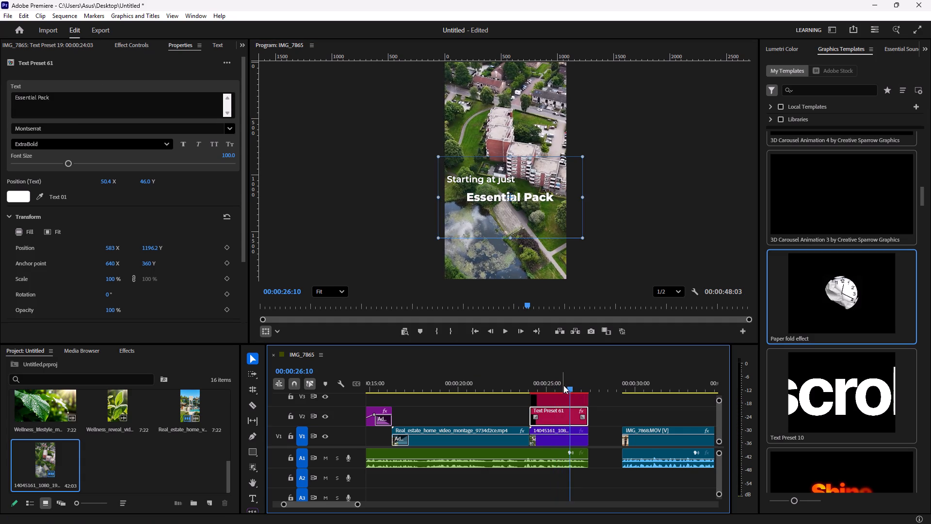
left_click_drag(569, 391, 542, 400)
key("space")
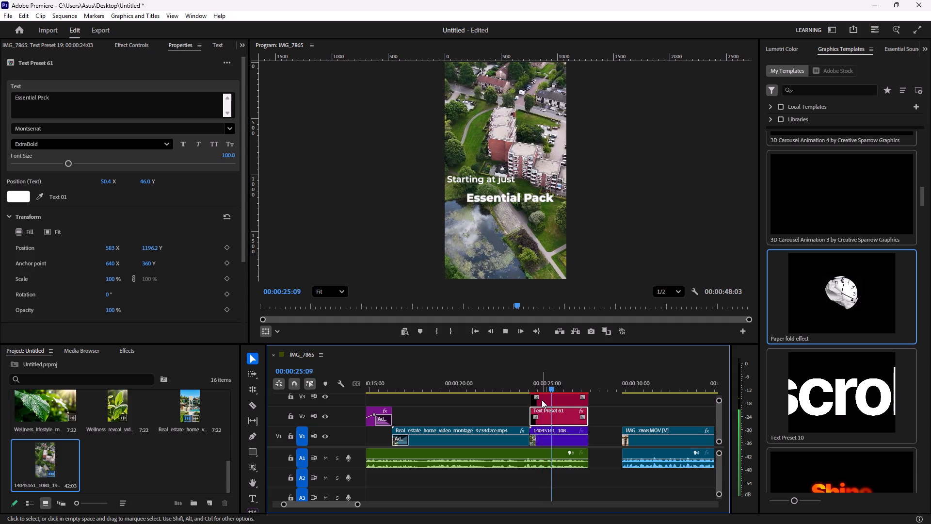
key("space")
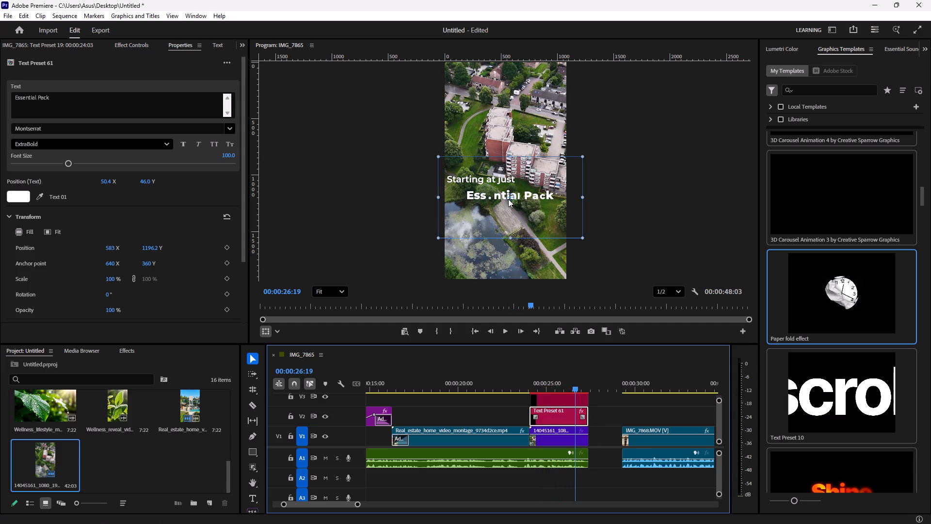
Replace the wording of the Text Preset 61 title on V2 with "2.36 CR onwards".
left_click_drag(61, 99, 0, 150)
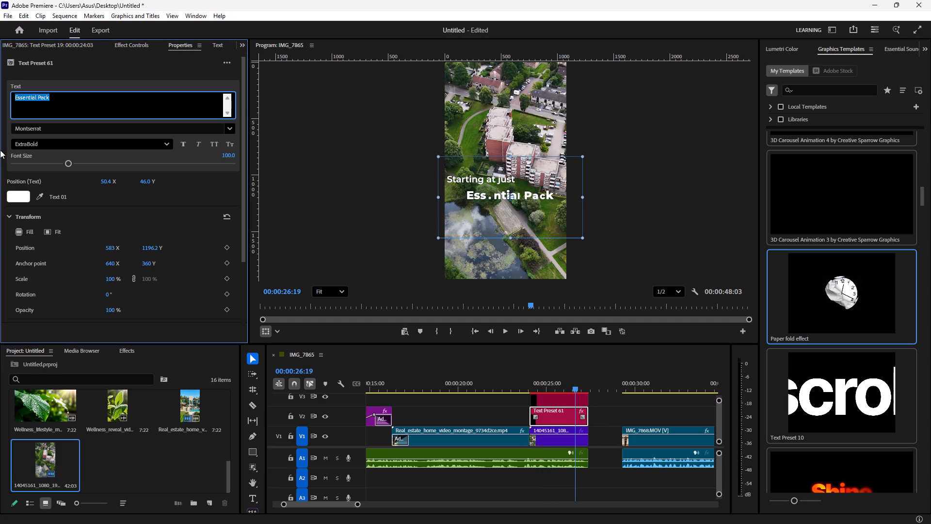
type("2.")
key("3")
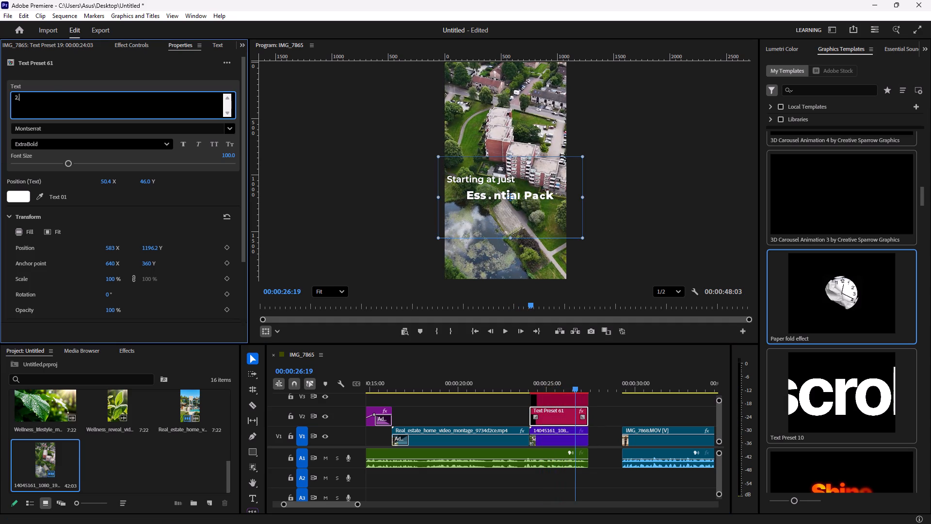
key("6")
key("space")
type("CR")
key("space")
type("onwa")
key("BackSpace")
key("BackSpace")
key("BackSpace")
key("BackSpace")
key("shift+o")
type("nwars")
key("BackSpace")
key("BackSpace")
key("BackSpace")
key("BackSpace")
key("BackSpace")
key("BackSpace")
type("onwards")
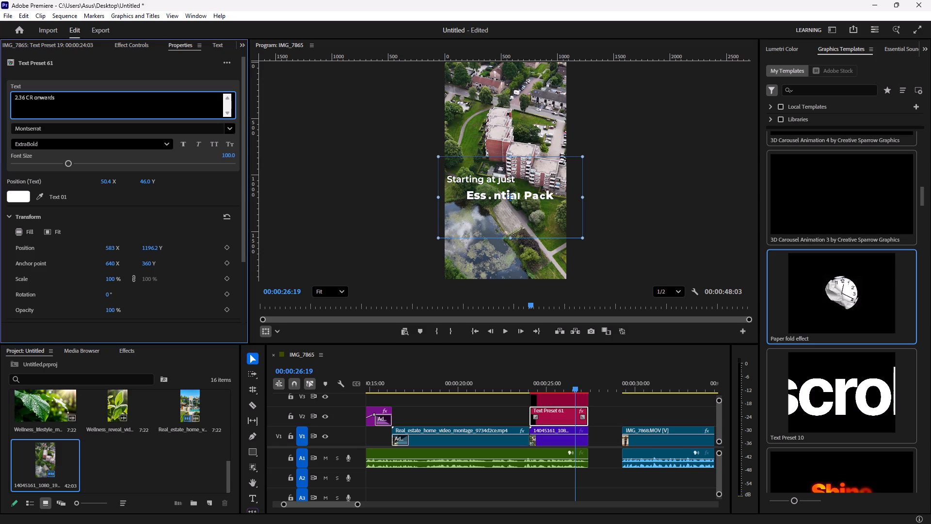
left_click(346, 224)
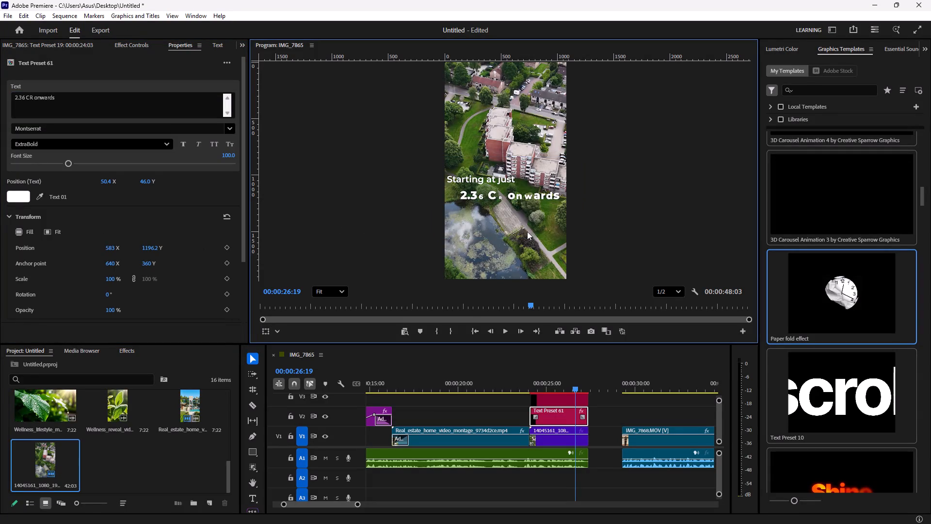
Replay the title section from just before the titles start to about 00:00:27:09 to check the new wording against the voiceover.
key("space")
key("space")
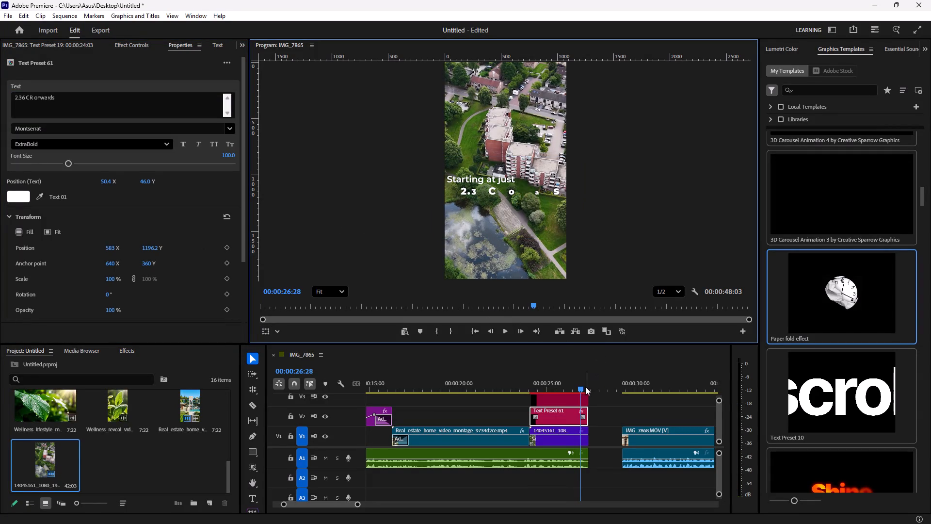
left_click_drag(581, 390, 524, 392)
key("space")
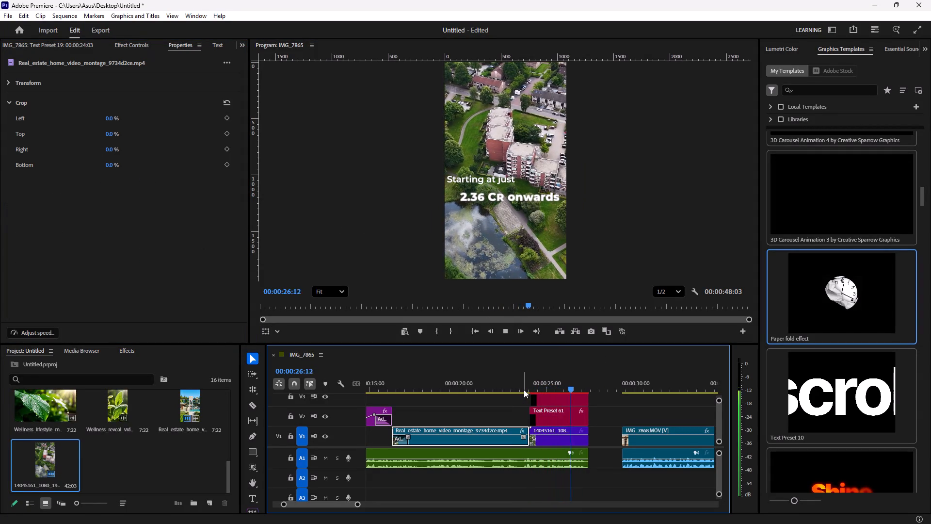
key("space")
key("space")
key("space")
key("space")
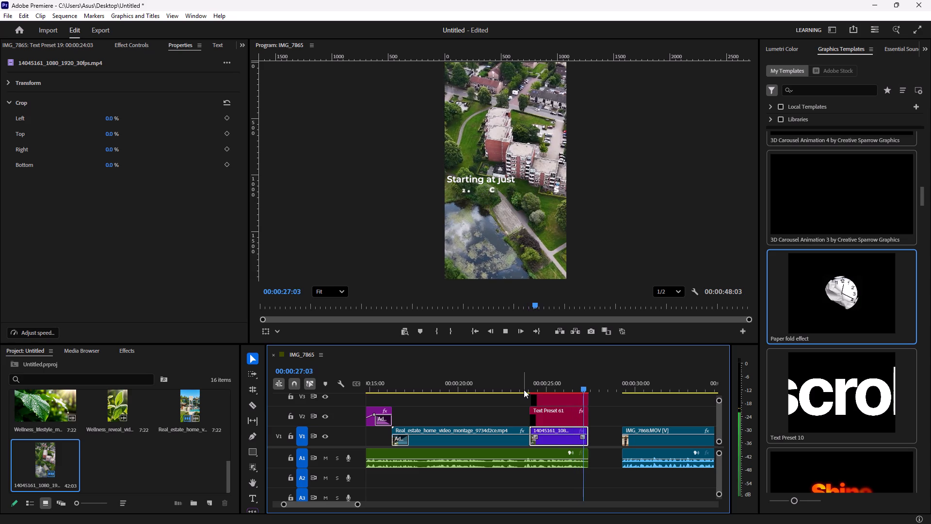
key("space")
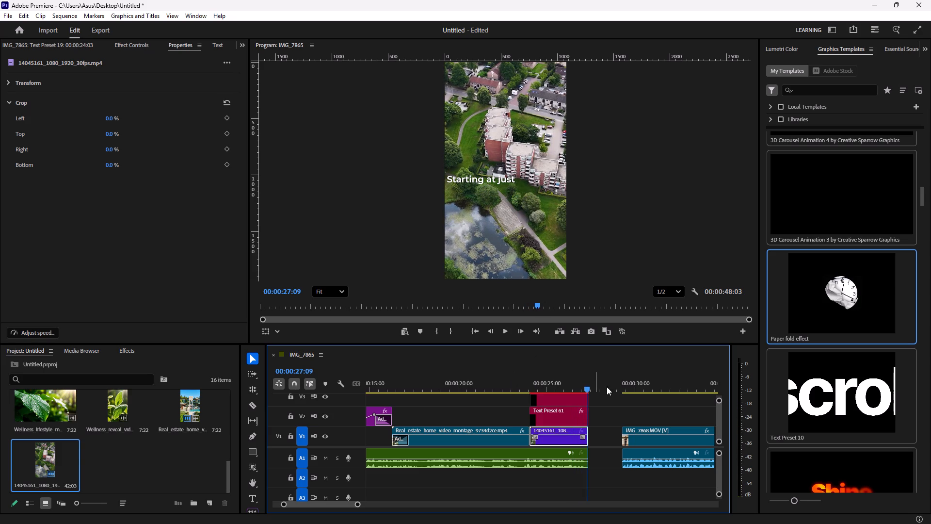
At about 00:00:25:26, move "Starting at just" slightly inward and down, and reposition "2.36 CR onwards" beneath it at about 630, 1170.
left_click_drag(589, 388, 547, 395)
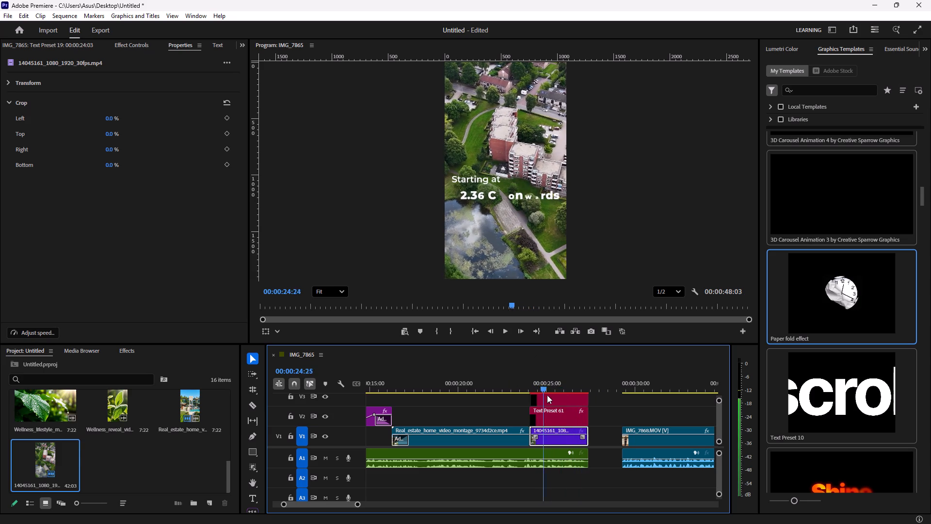
left_click_drag(547, 395, 563, 397)
left_click(534, 197)
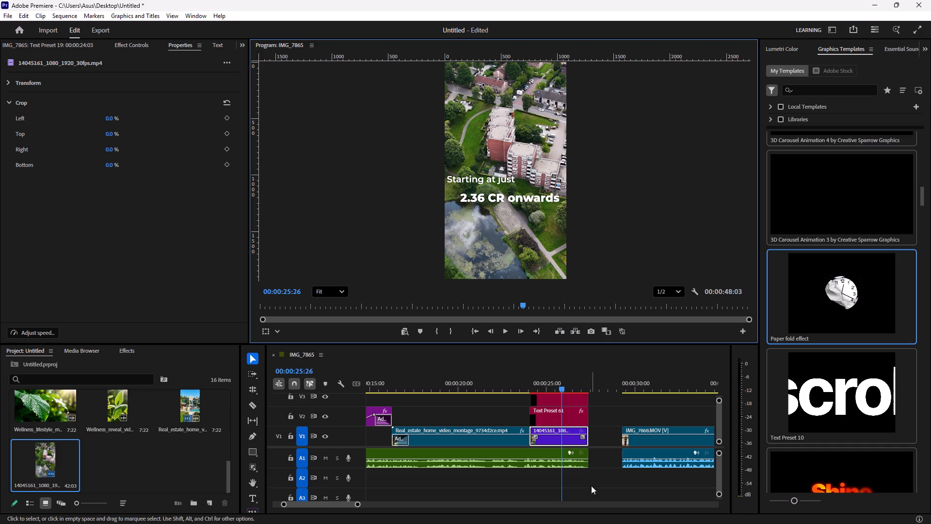
left_click(570, 412)
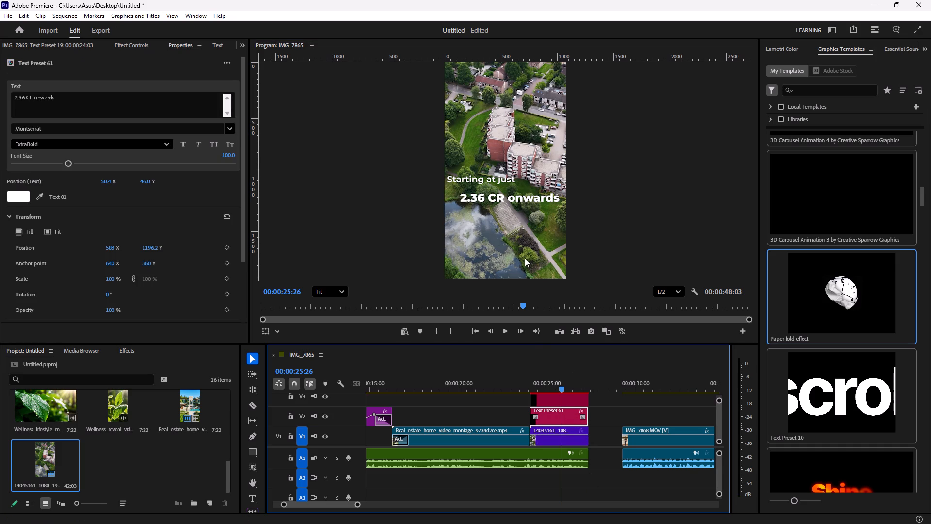
left_click(530, 200)
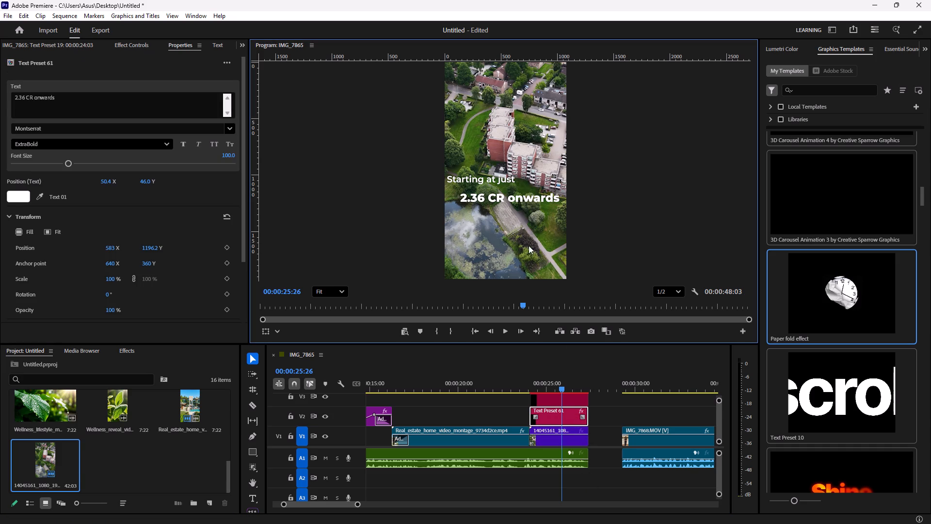
double_click(526, 238)
left_click_drag(526, 204, 540, 200)
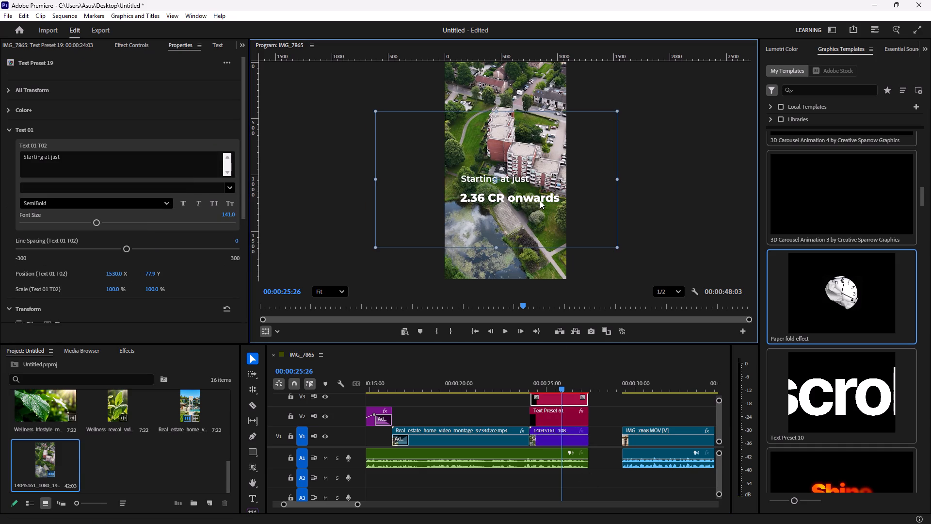
left_click_drag(540, 200, 531, 207)
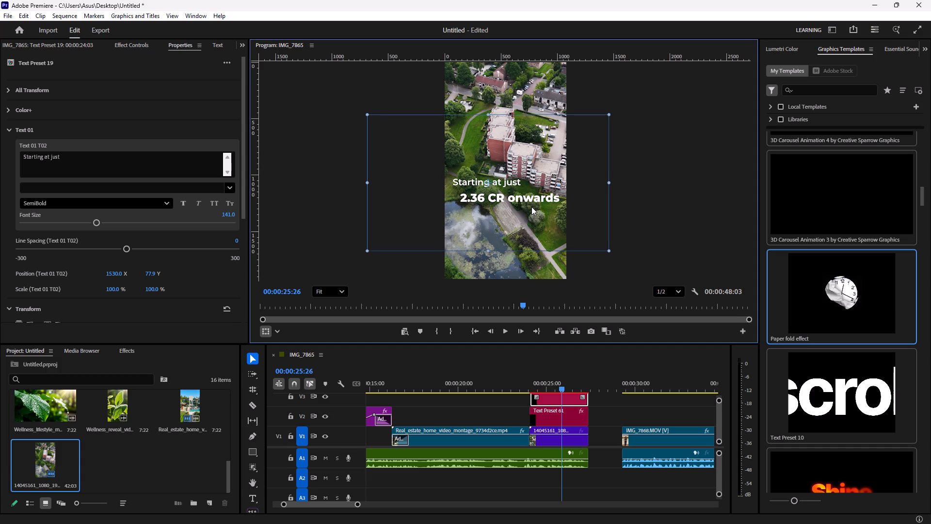
left_click(557, 419)
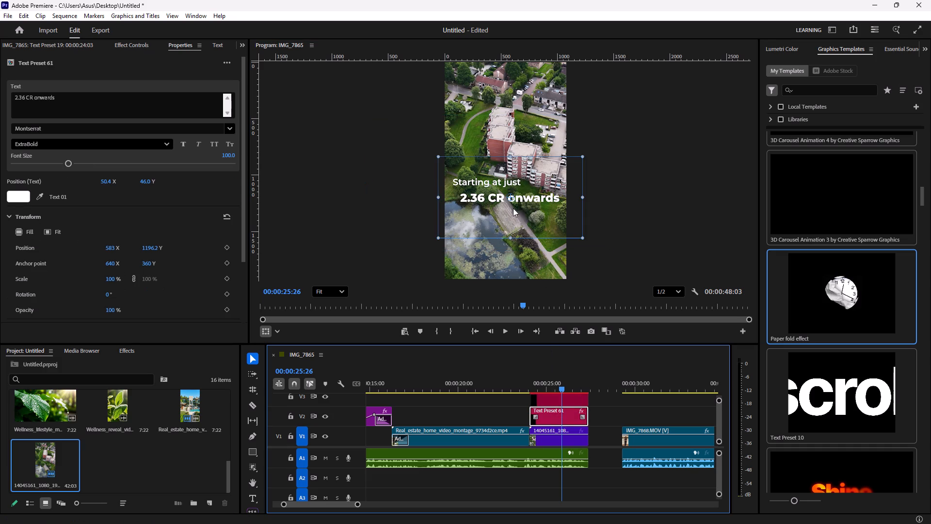
left_click_drag(513, 208, 521, 205)
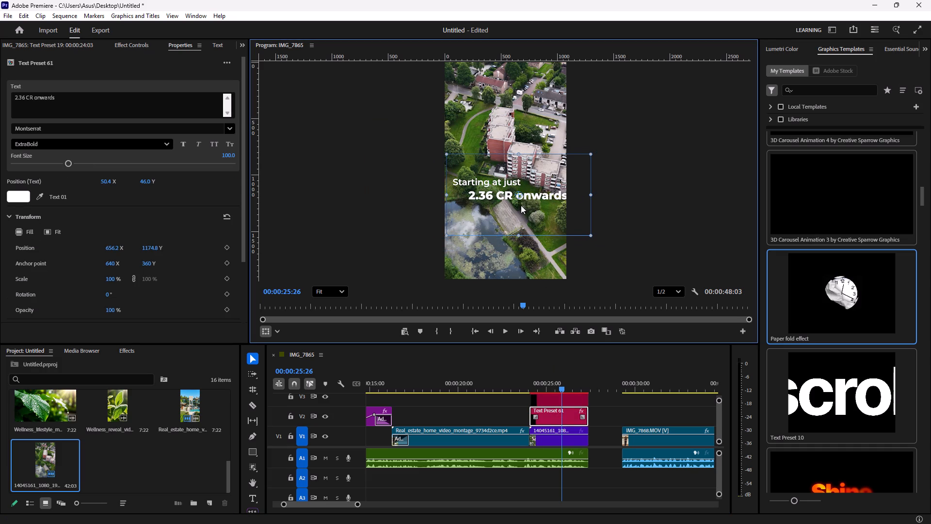
left_click_drag(521, 205, 518, 205)
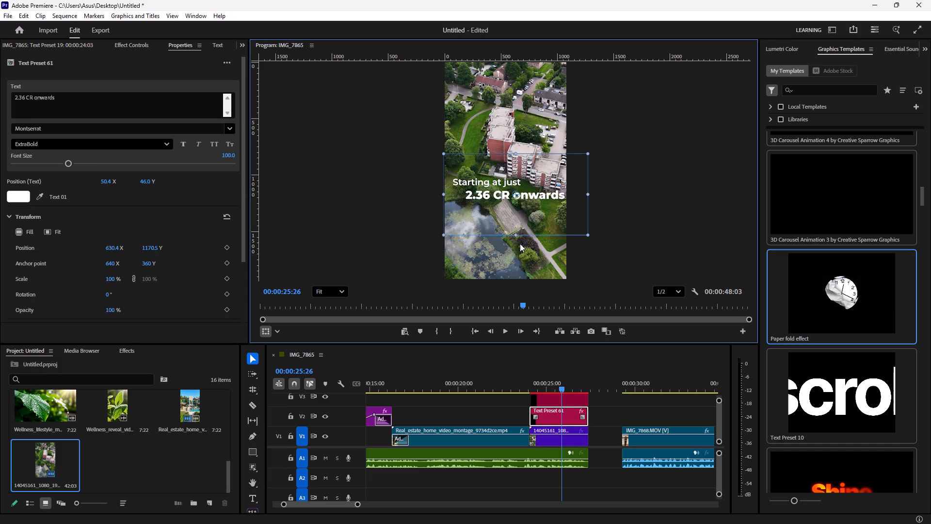
left_click_drag(562, 388, 509, 388)
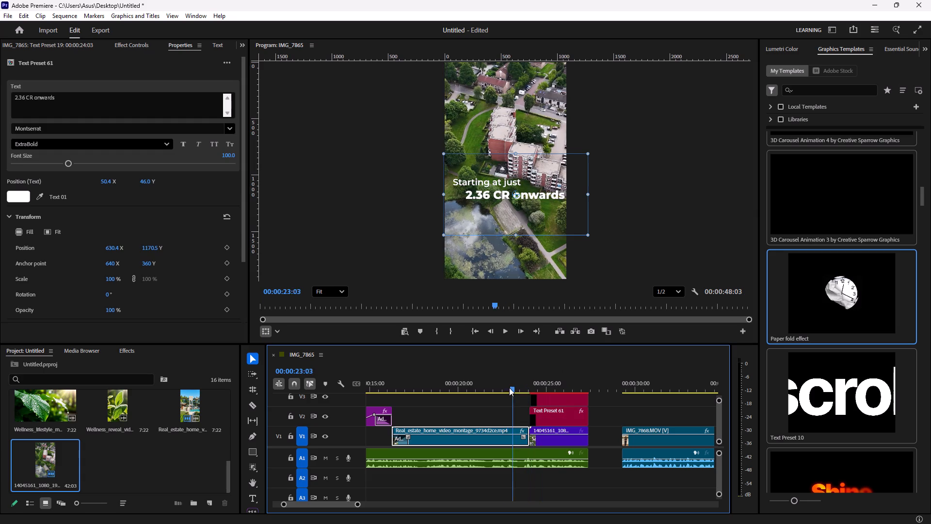
left_click_drag(509, 388, 507, 388)
key("Return")
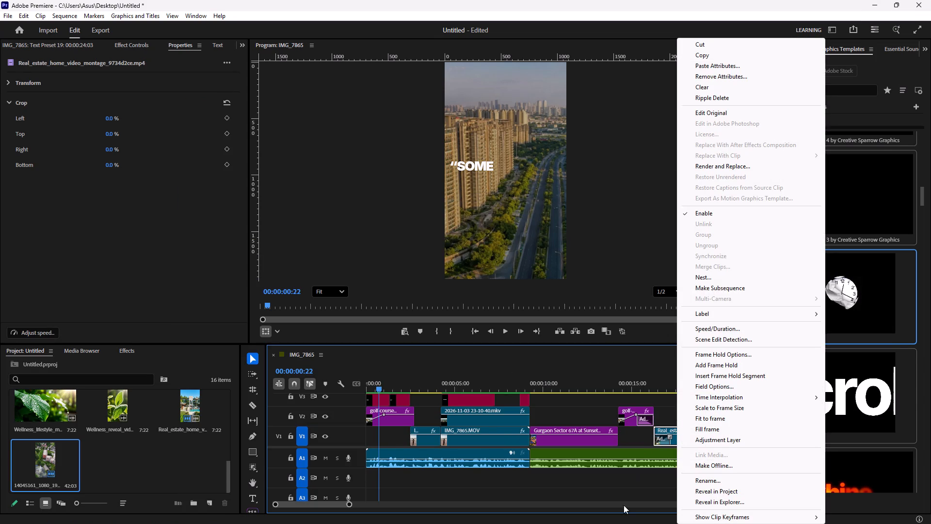
left_click(590, 523)
double_click(150, 465)
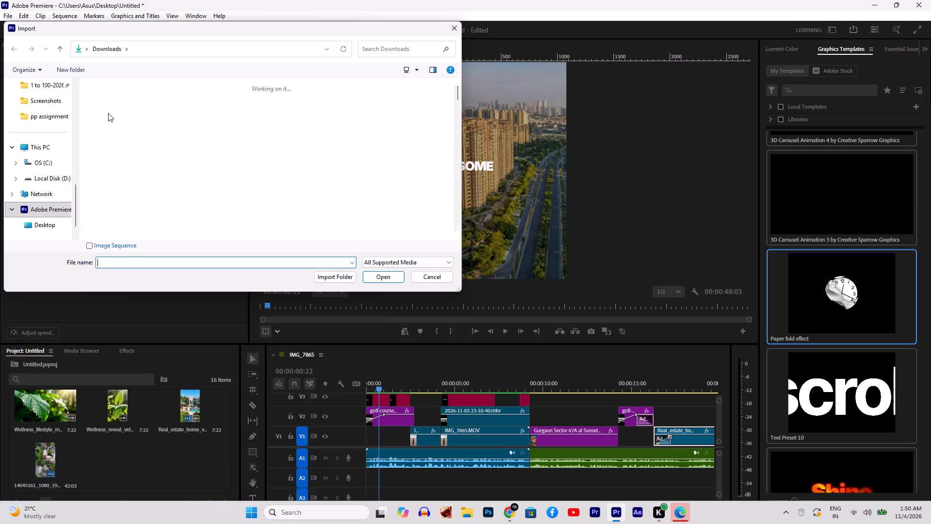
left_click(109, 120)
left_click(383, 275)
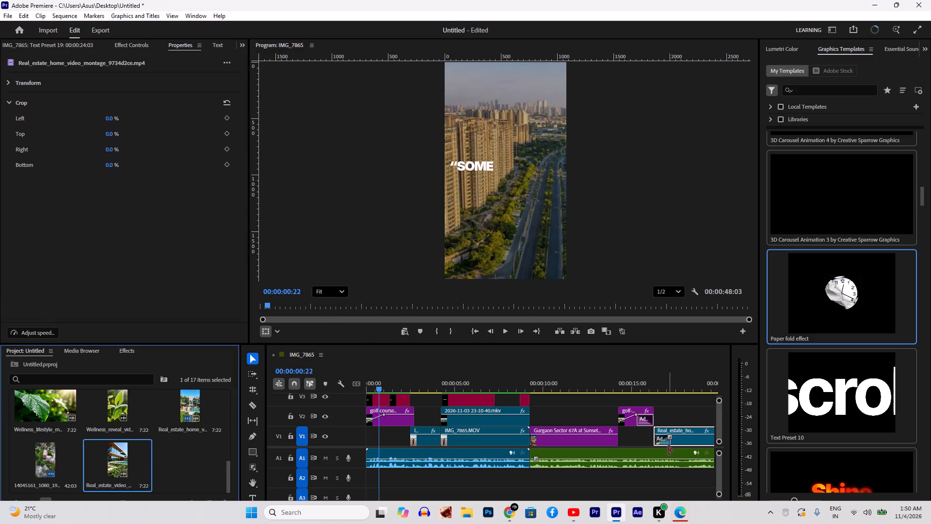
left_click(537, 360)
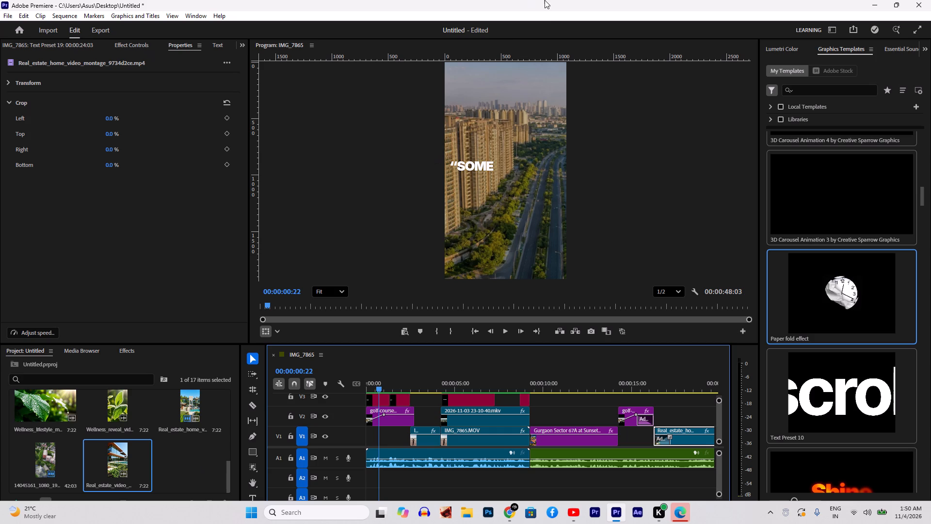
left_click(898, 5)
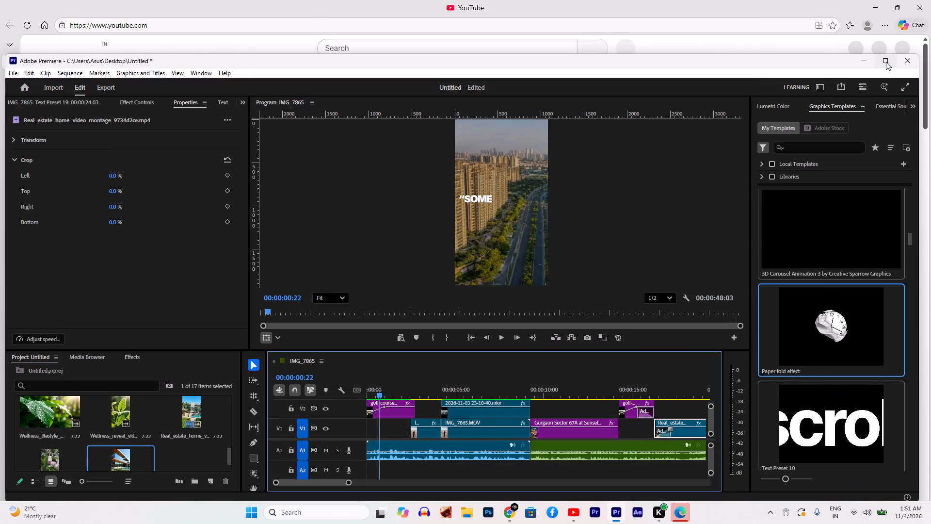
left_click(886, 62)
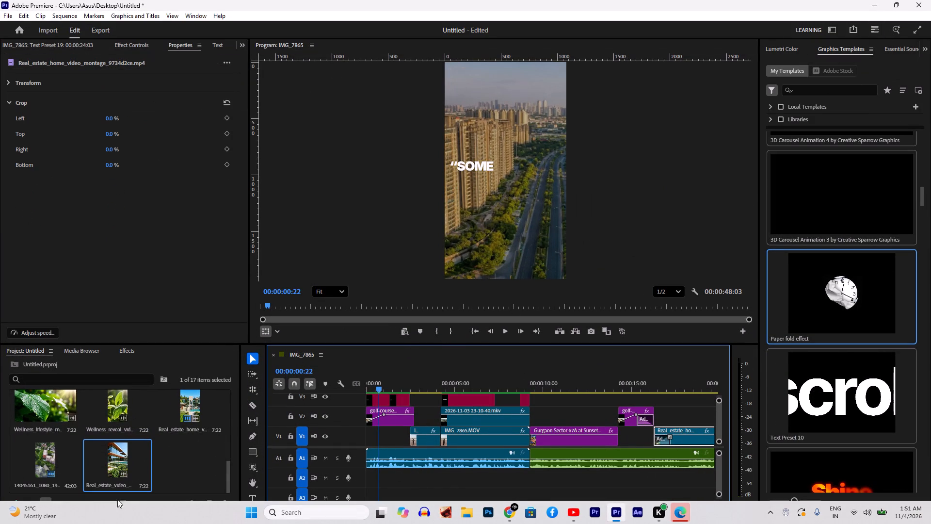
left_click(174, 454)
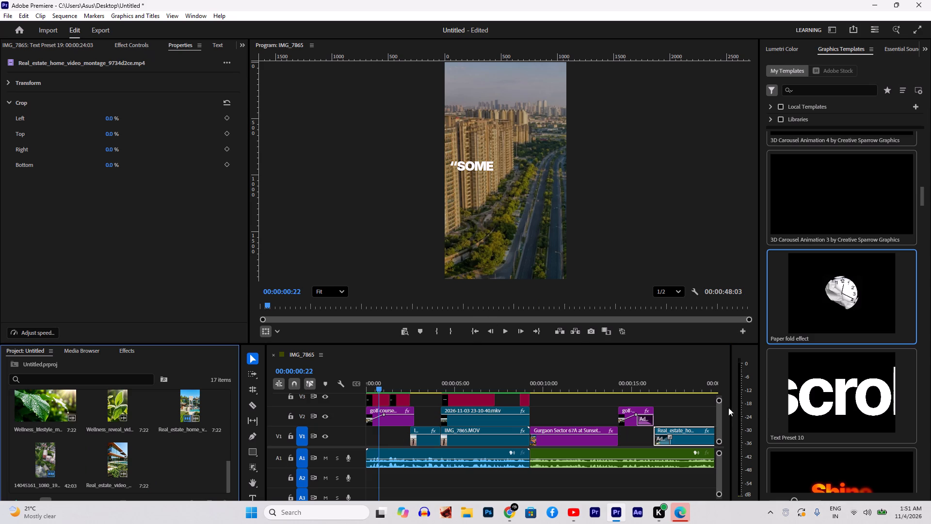
Delete the Real_estate_home_video_montage clip from V1, between the golf clip and the 14045161 clip.
left_click_drag(720, 413, 720, 417)
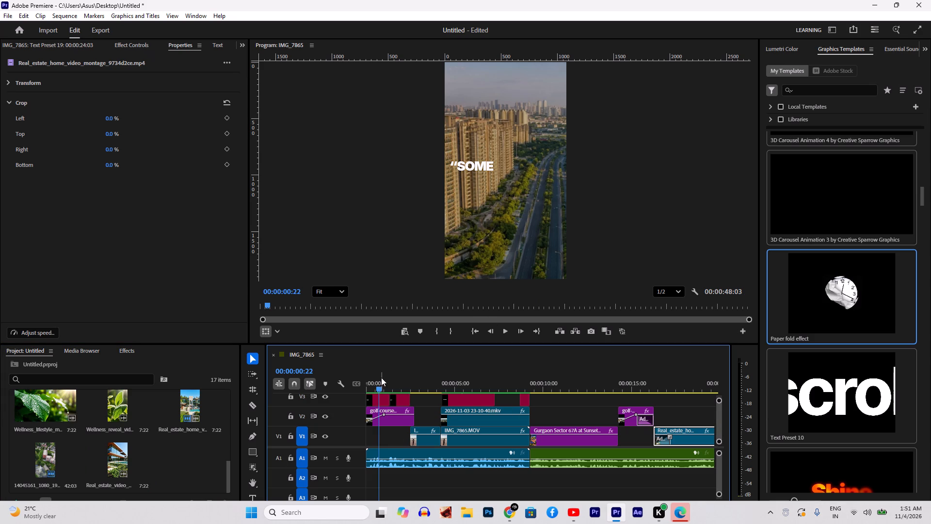
left_click_drag(380, 387, 744, 413)
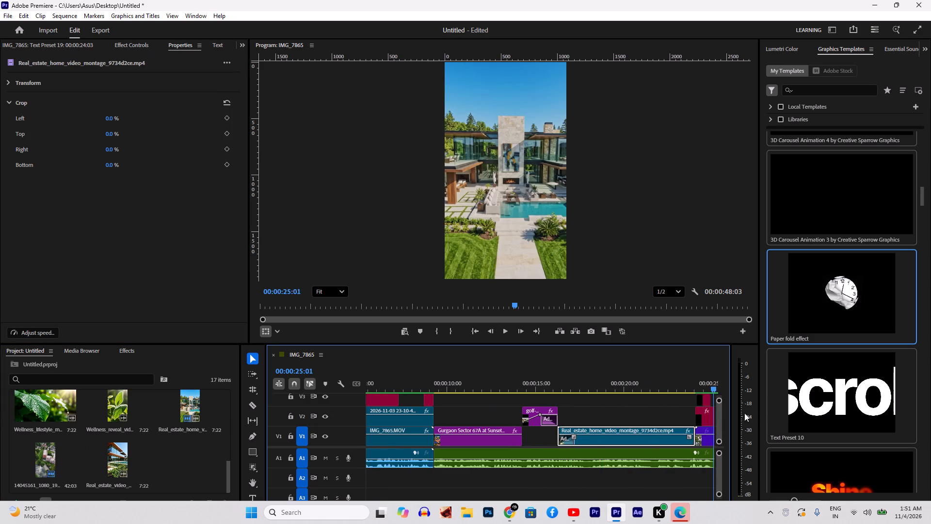
left_click_drag(744, 413, 535, 412)
left_click(529, 431)
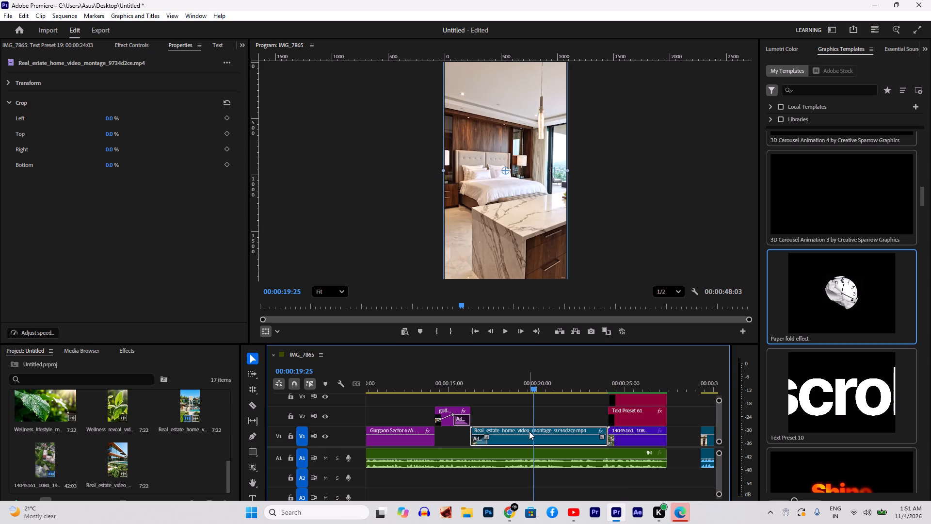
key("BackSpace")
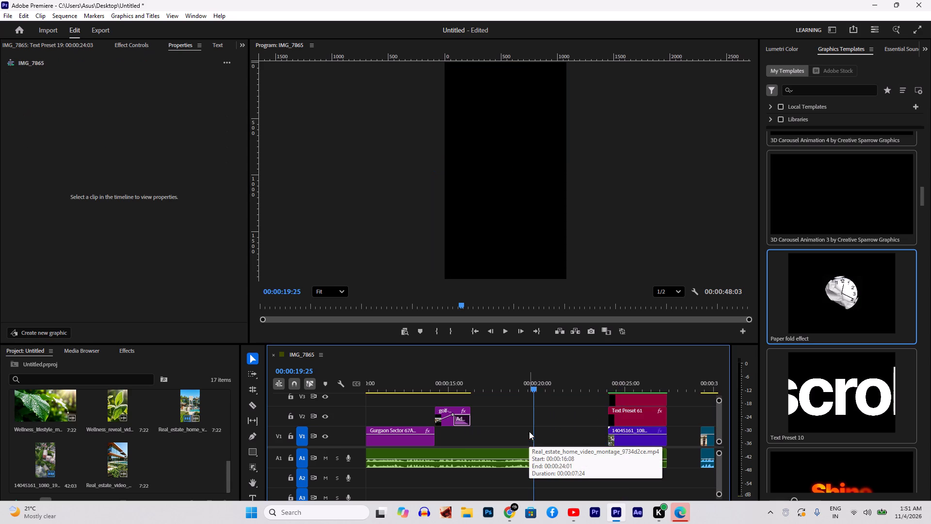
Place the imported Real_estate_video_montage clip on V3, starting at about 00:00:15:09 above the emptied gap.
left_click_drag(117, 455, 378, 431)
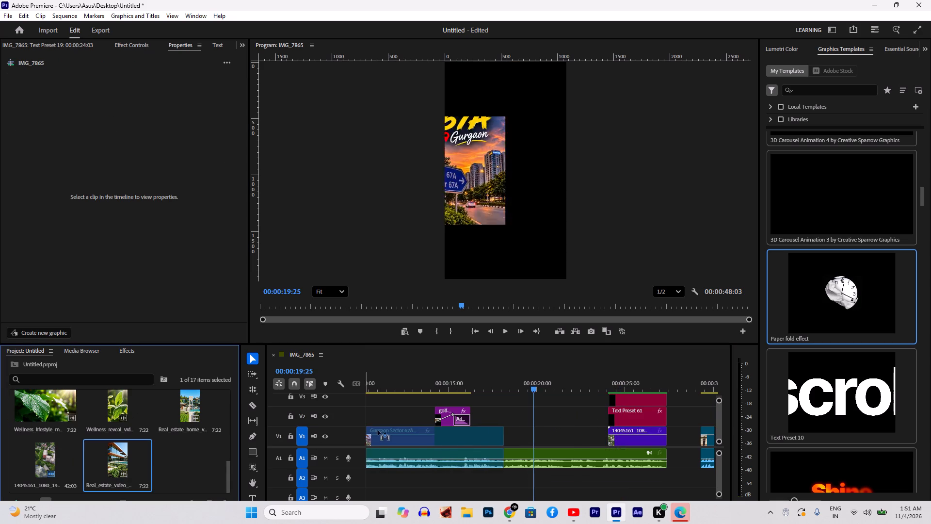
left_click_drag(378, 431, 463, 470)
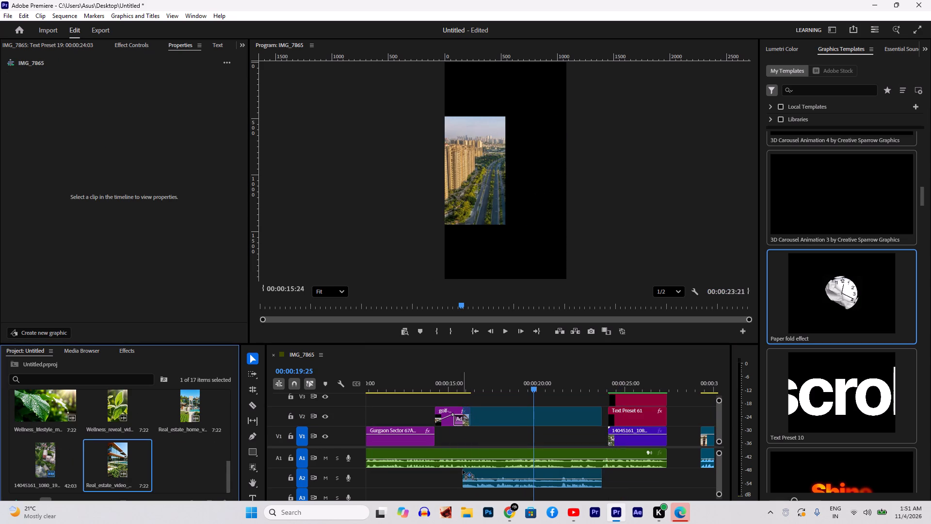
left_click_drag(463, 470, 465, 486)
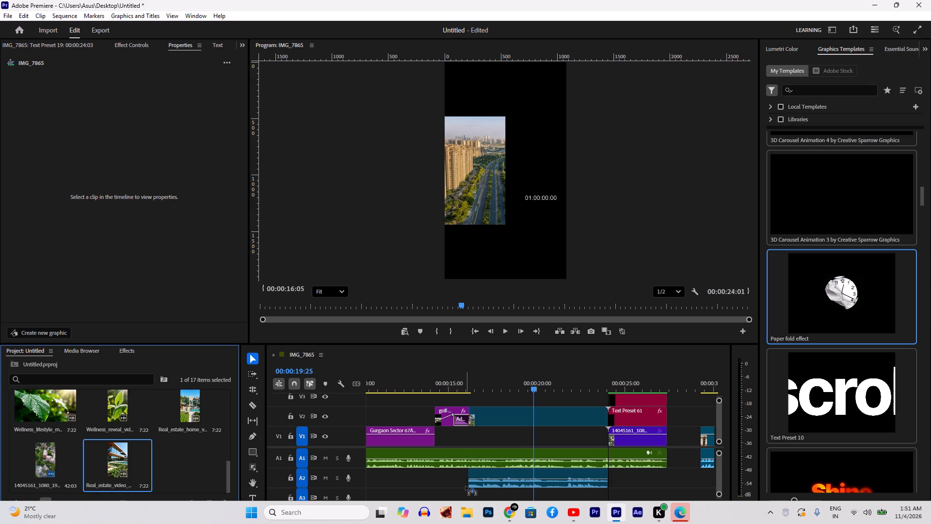
left_click_drag(465, 486, 485, 403)
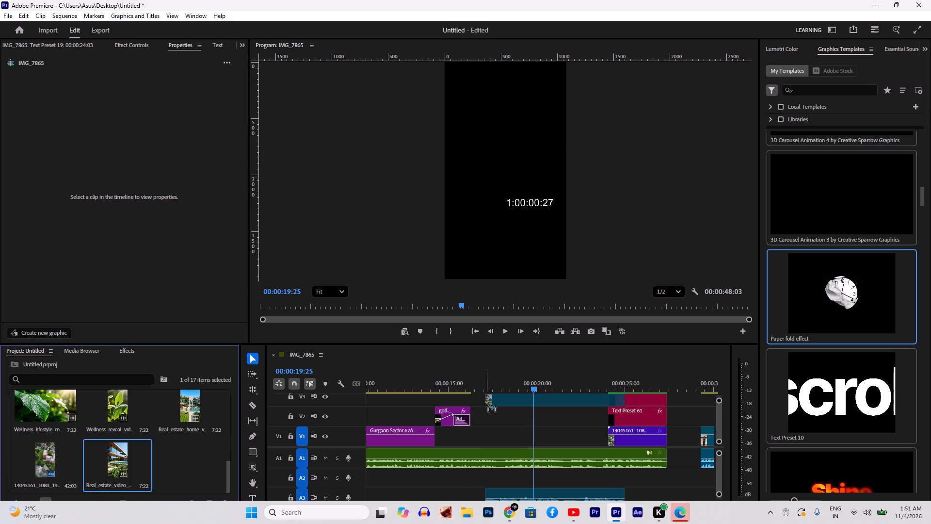
left_click_drag(485, 403, 450, 399)
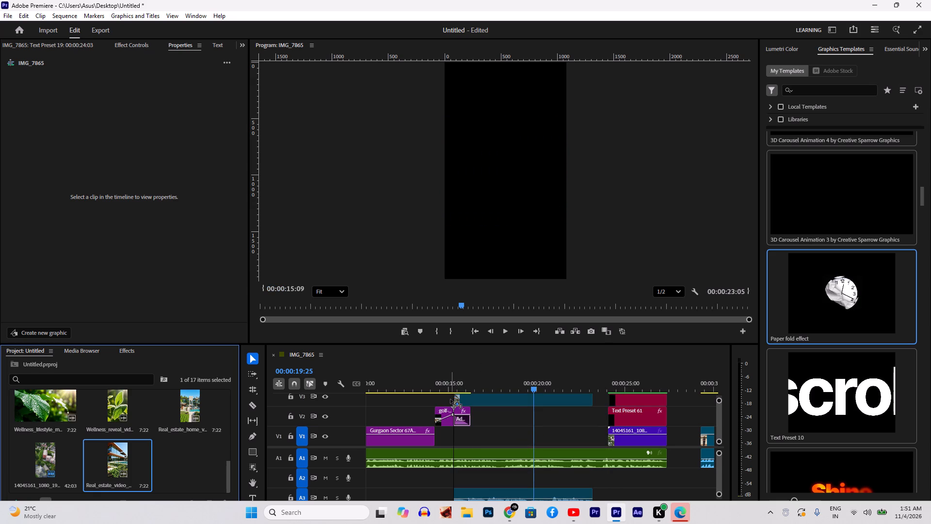
left_click_drag(450, 399, 457, 395)
Unlink the new montage clip's audio from its video and delete the audio from A3.
left_click(484, 404)
right_click(484, 404)
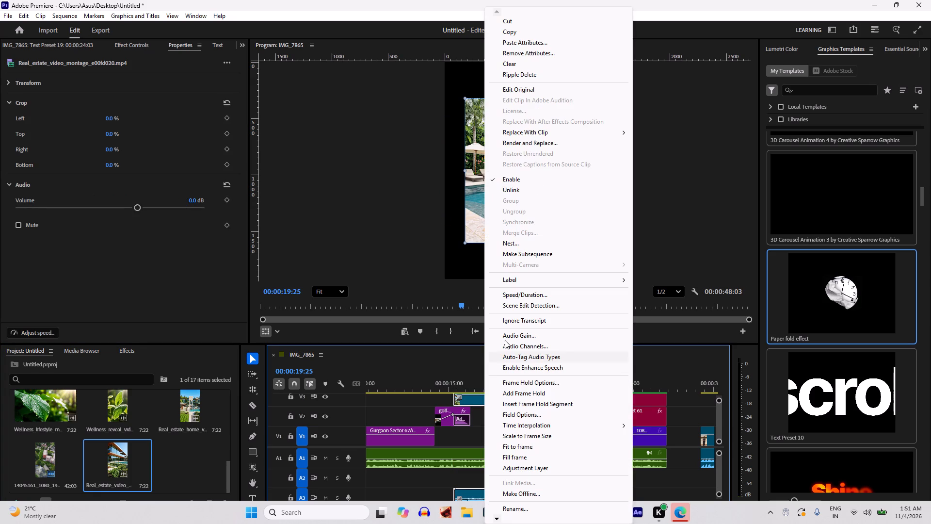
left_click(513, 189)
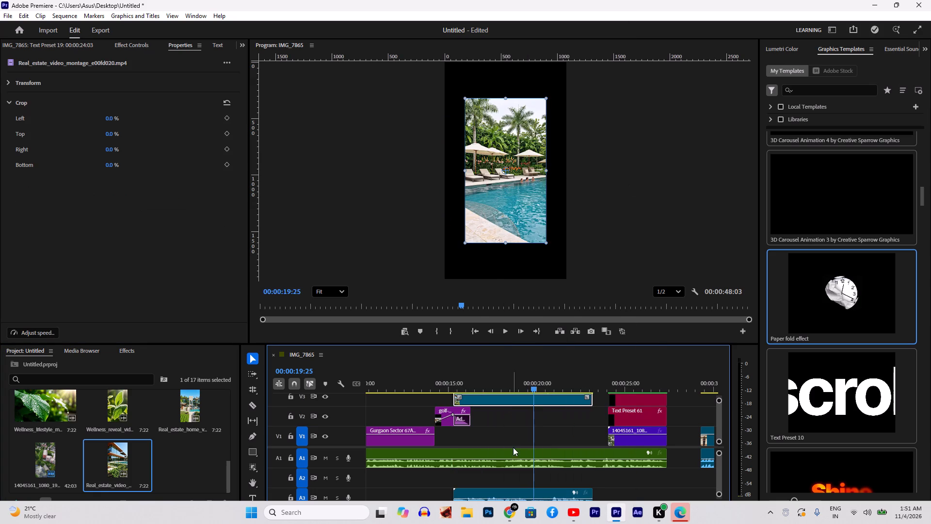
left_click(522, 493)
key("BackSpace")
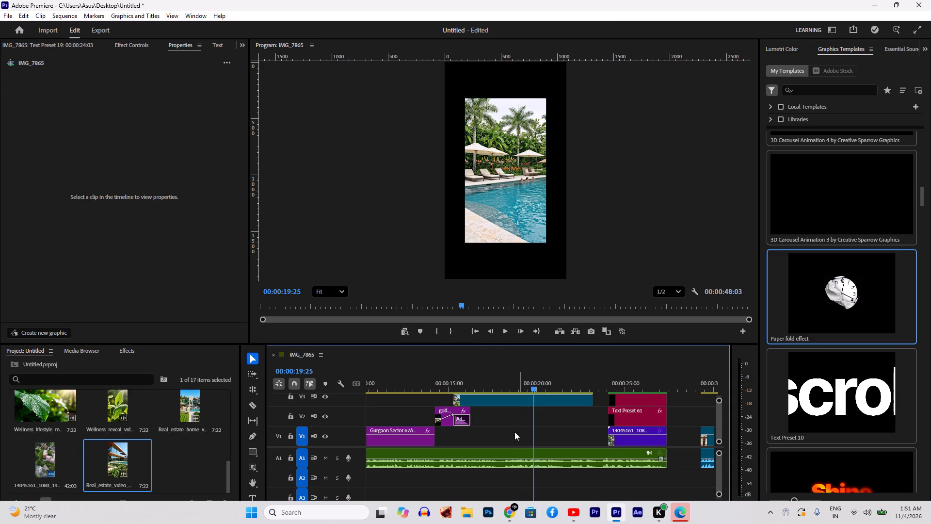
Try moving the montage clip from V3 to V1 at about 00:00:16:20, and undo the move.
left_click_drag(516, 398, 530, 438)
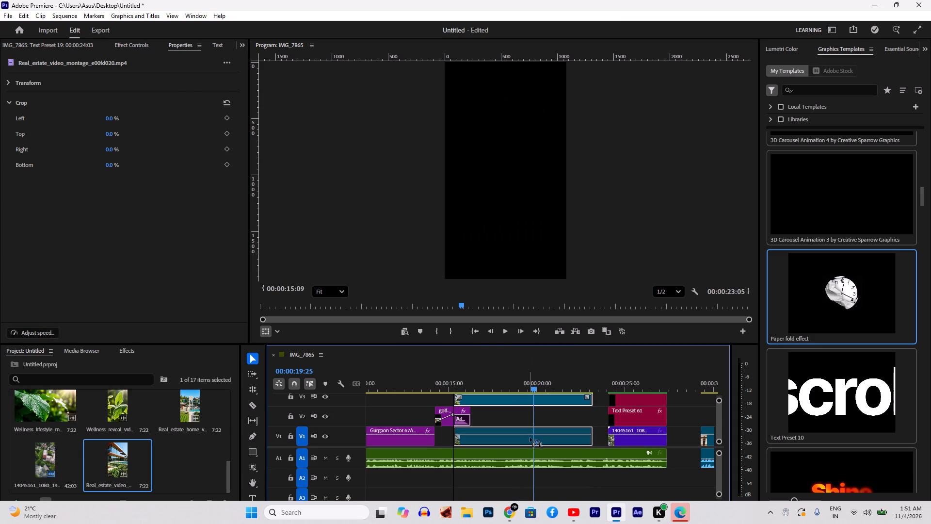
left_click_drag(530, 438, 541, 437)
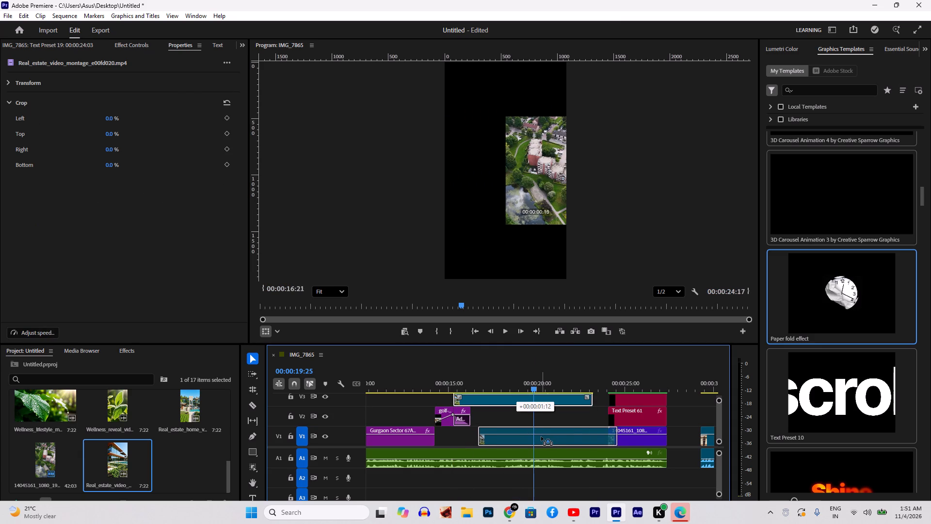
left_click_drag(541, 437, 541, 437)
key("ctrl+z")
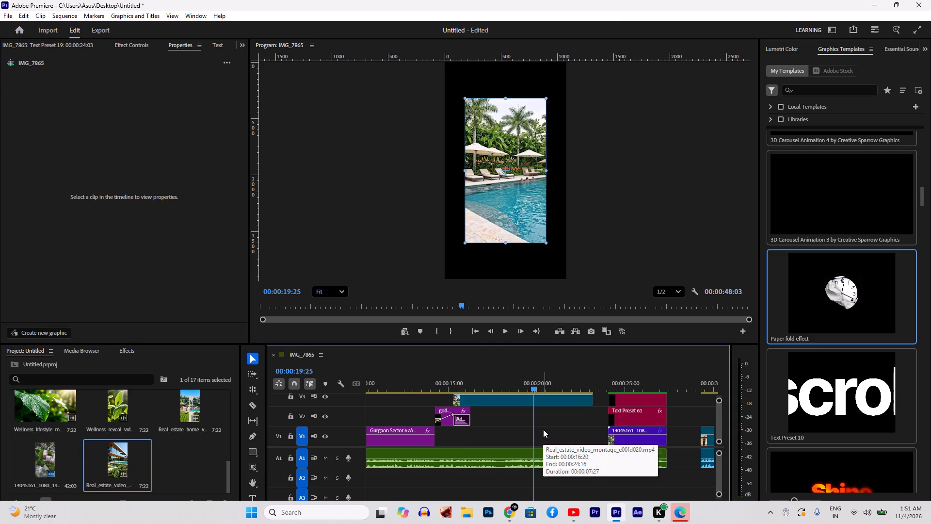
Move the montage clip from V3 down to V1, with its end snapped against the start of the 14045161 clip.
left_click_drag(533, 399, 551, 434)
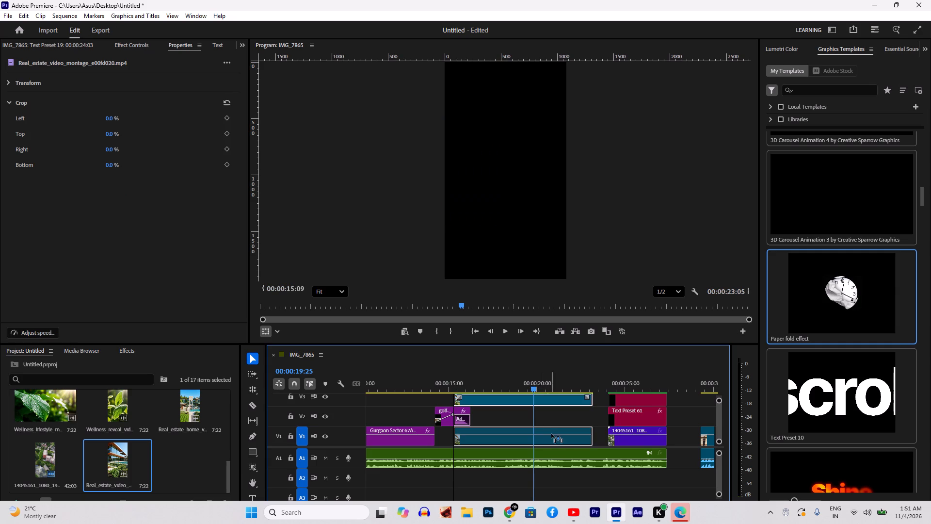
left_click_drag(551, 434, 553, 432)
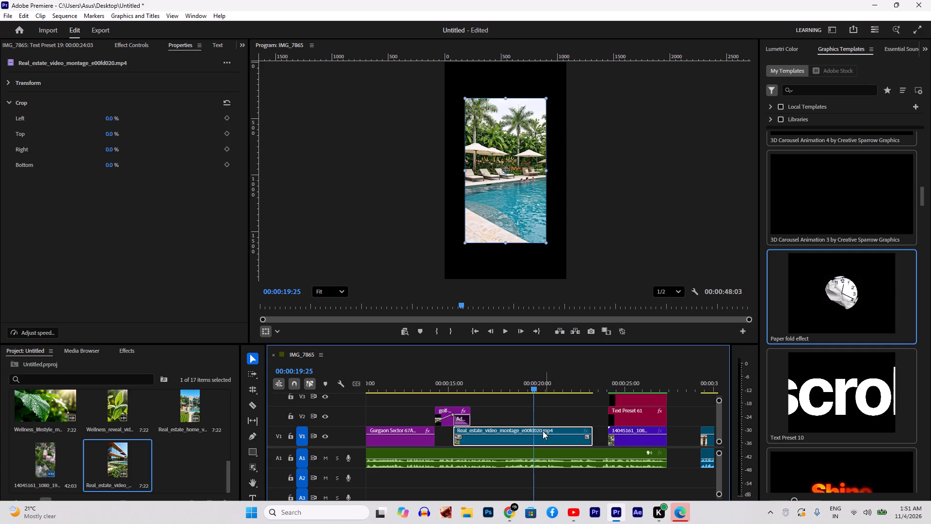
left_click_drag(541, 428, 554, 427)
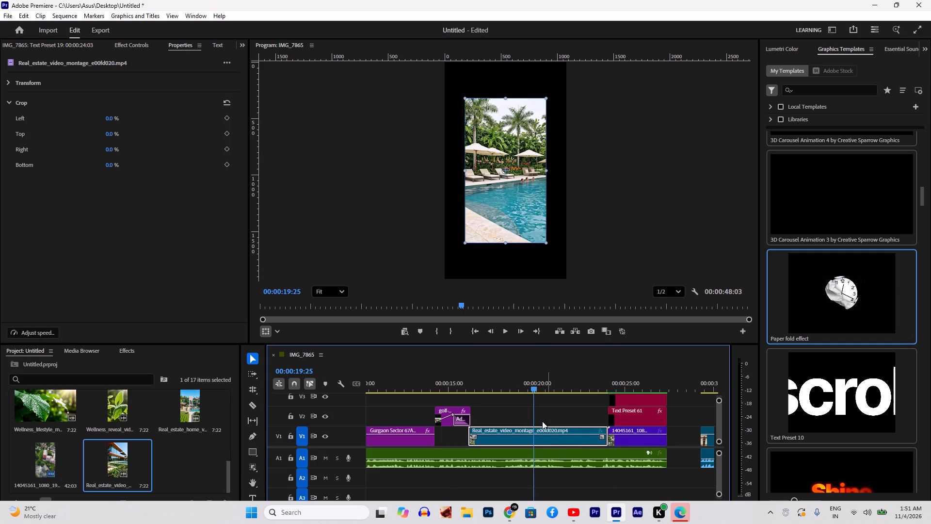
Apply an Additive Dissolve transition to the start of the Real_estate_video_montage clip on V1.
left_click(131, 354)
left_click_drag(90, 419, 522, 438)
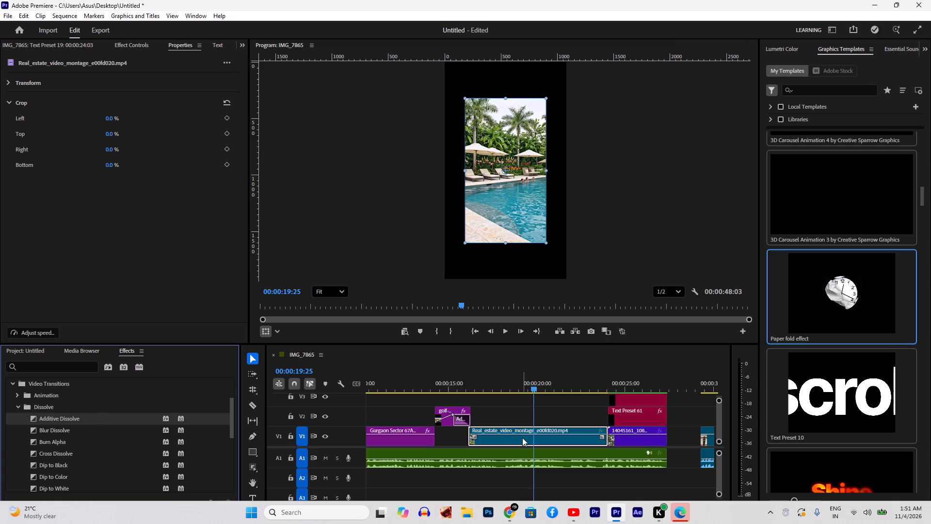
left_click_drag(522, 438, 473, 437)
Play from the end of the Gurgaon Sector 67A image into the new montage clip, stopping at about 00:00:17:09.
left_click_drag(533, 392, 532, 392)
left_click_drag(532, 392, 433, 403)
key("space")
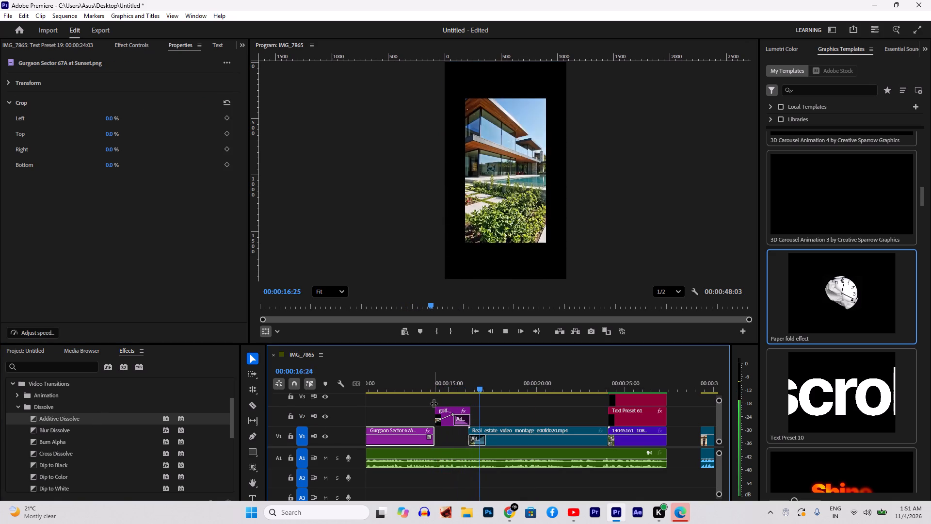
key("space")
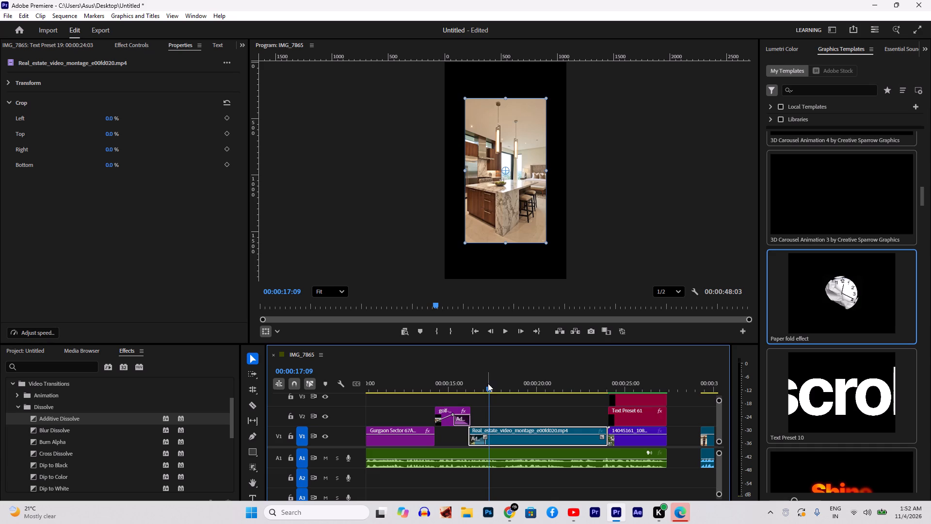
Set the montage clip's scale to 152 so that it fills the vertical frame.
left_click(131, 41)
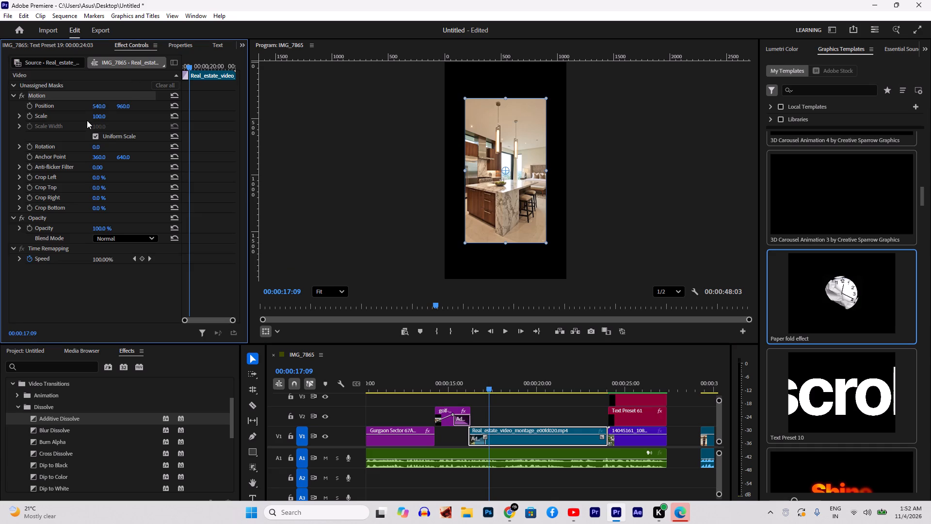
left_click_drag(96, 115, 97, 93)
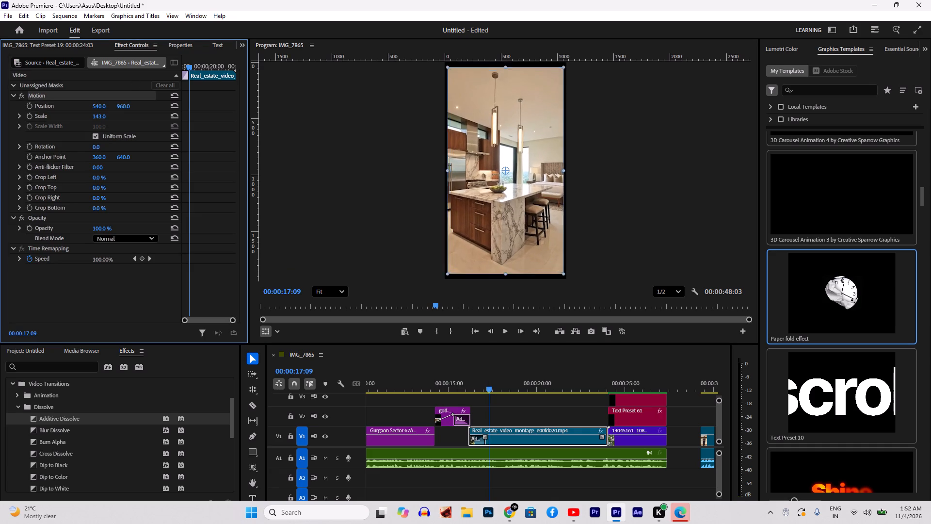
left_click_drag(97, 93, 97, 90)
Play the rescaled montage clip from 00:00:17:09 to its end, stopping at about 00:00:23:29.
key("space")
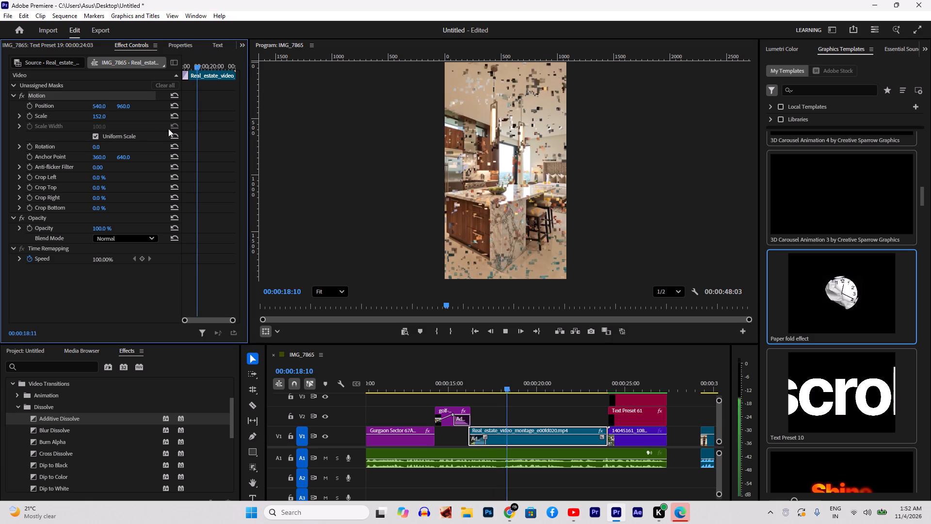
key("space")
key("space")
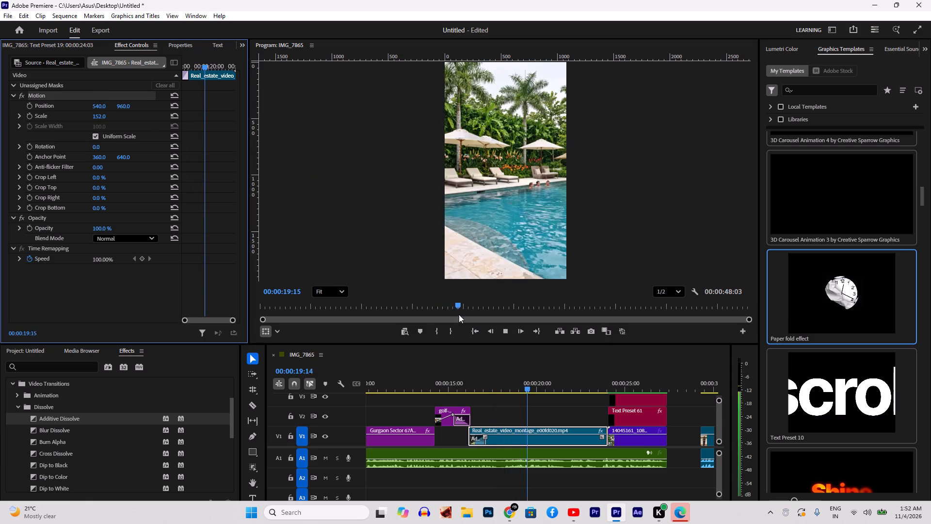
key("space")
key("space")
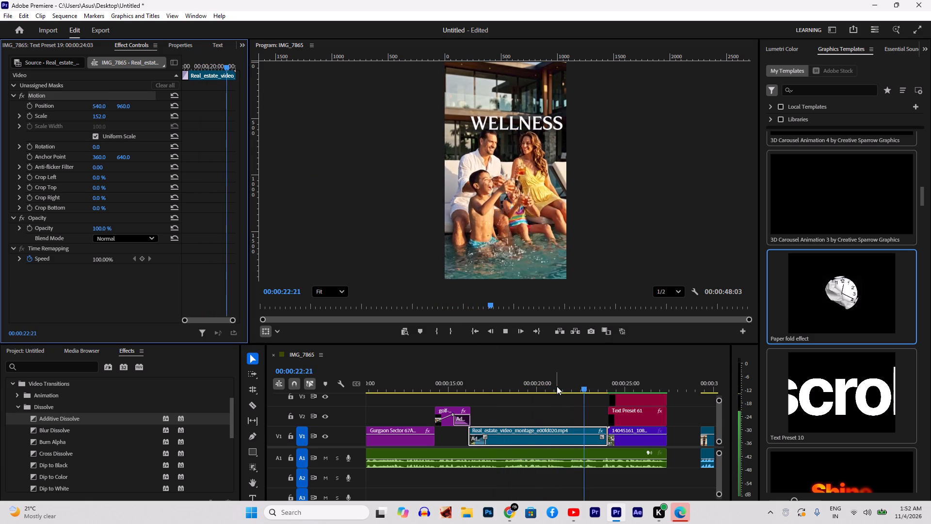
key("space")
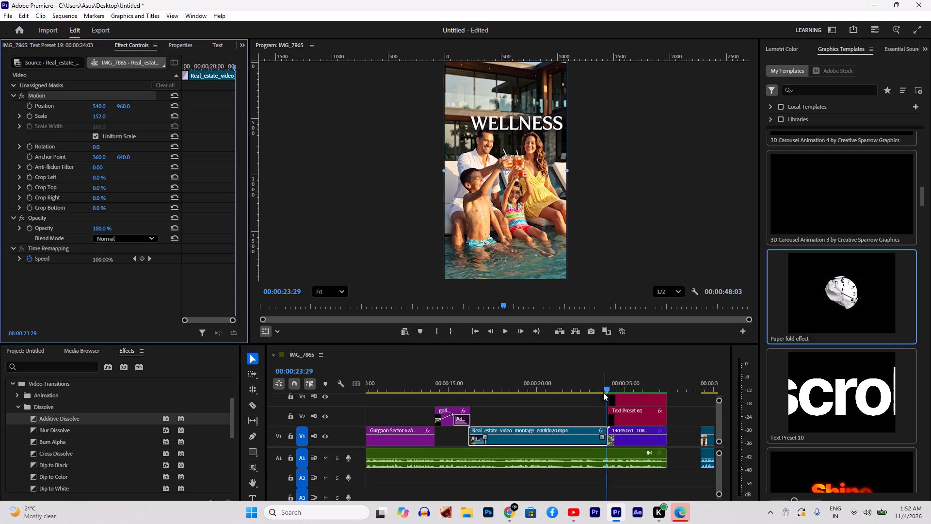
Play the "Starting at just 2.36 CR onwards" section from 00:00:23:29 to its end and recheck the title's closing animation.
key("space")
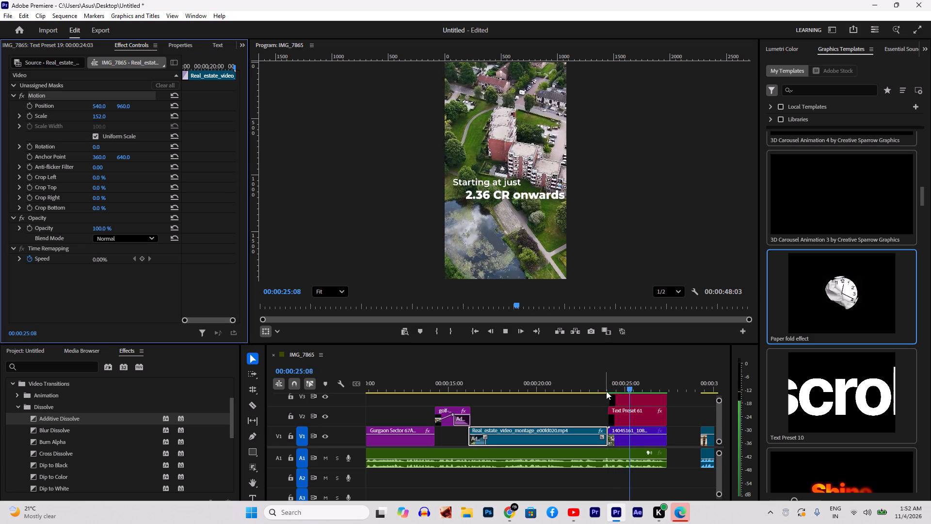
key("space")
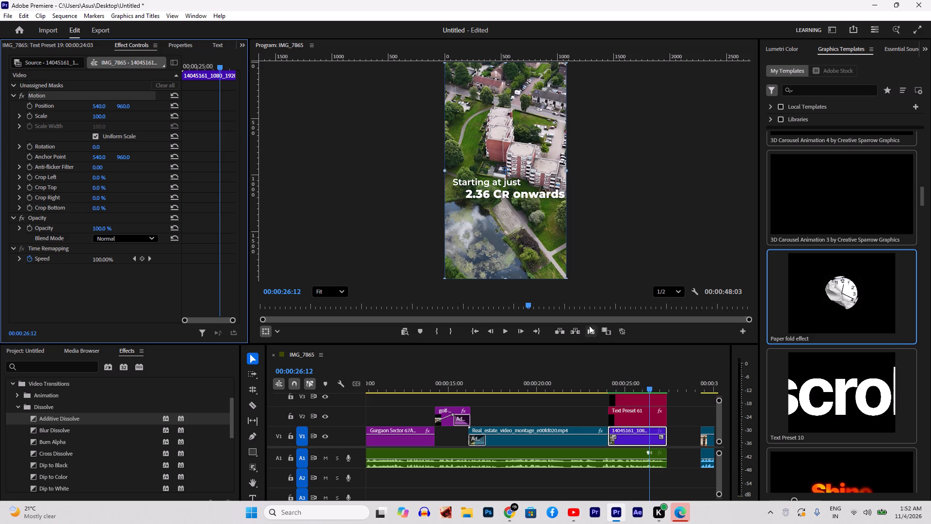
key("space")
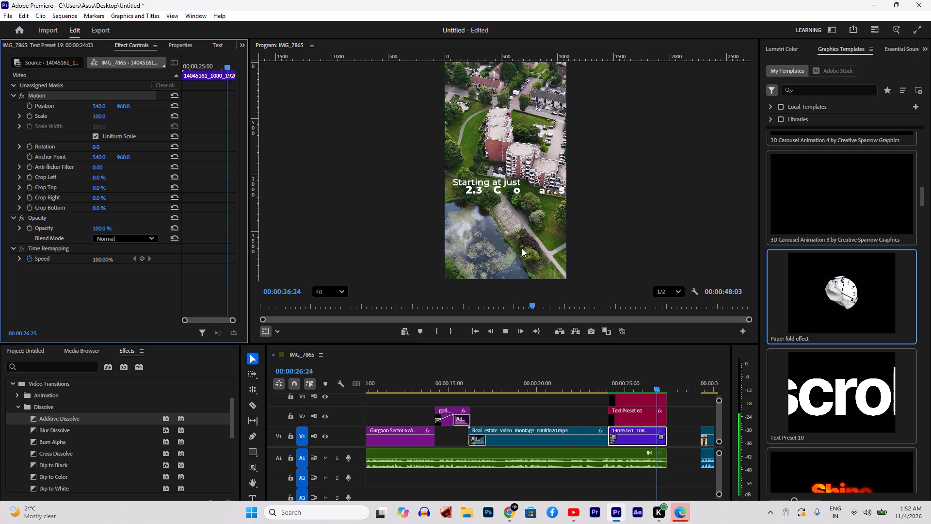
key("space")
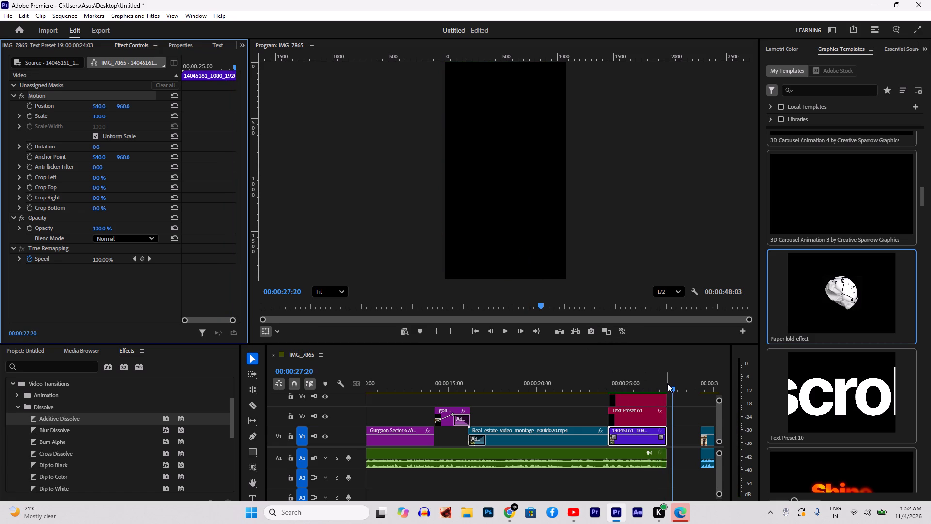
left_click_drag(673, 392, 647, 395)
key("space")
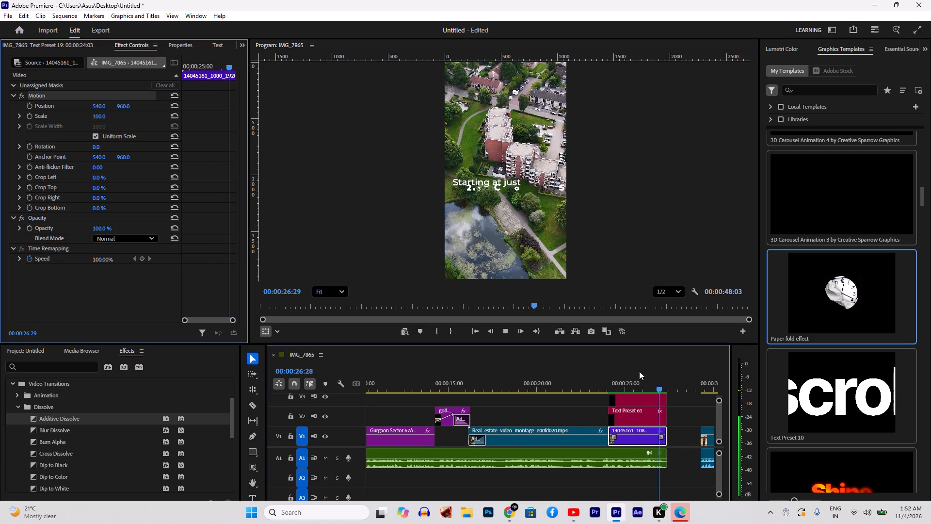
key("space")
left_click_drag(668, 389, 649, 393)
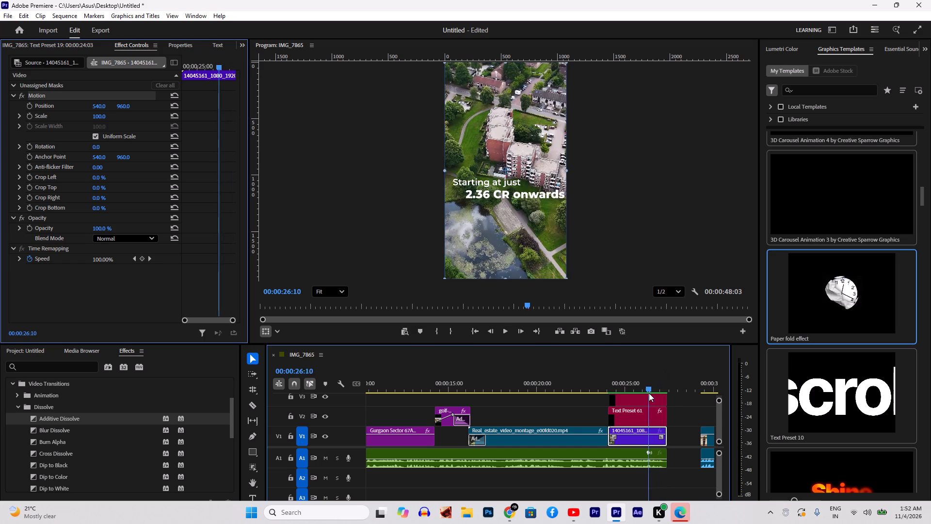
left_click_drag(649, 393, 639, 396)
Cut the Text Preset 61 title on V2 at 00:00:26:07 and delete the part after the cut.
left_click(645, 397)
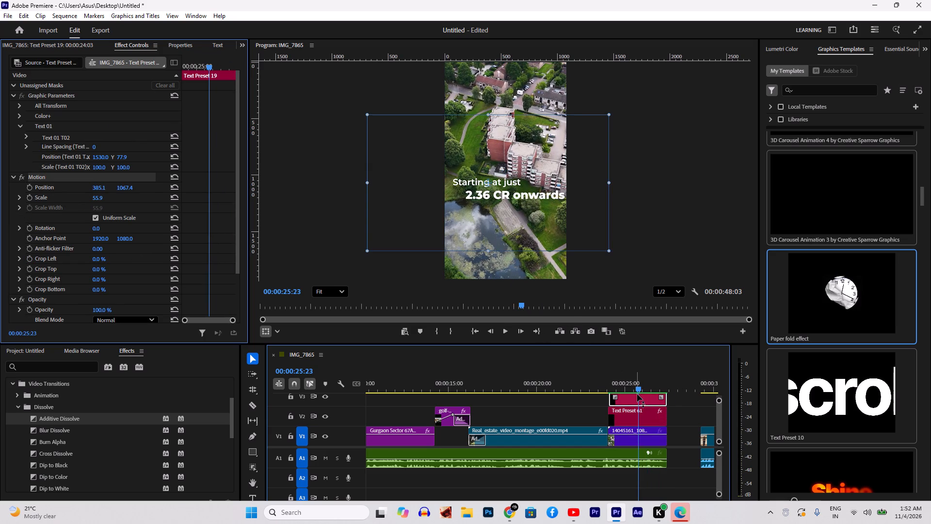
left_click(642, 417)
left_click_drag(639, 388, 653, 390)
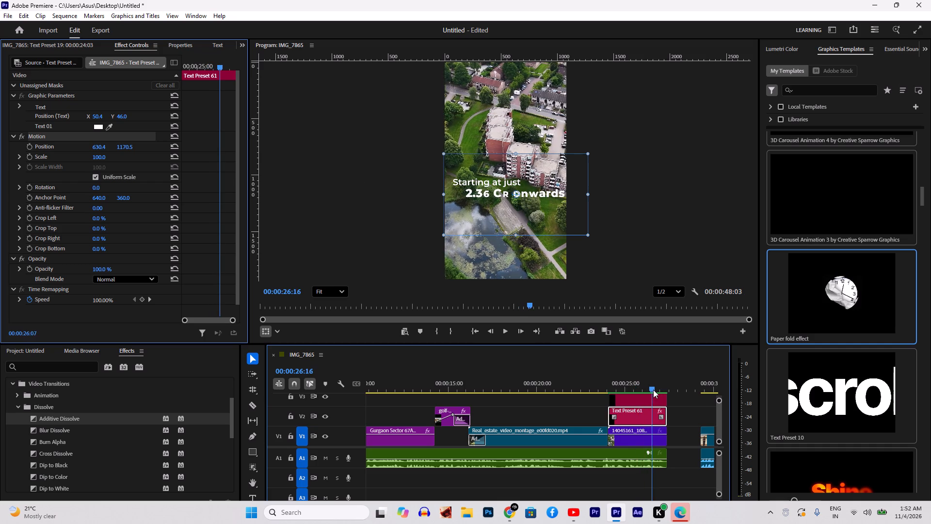
left_click_drag(653, 390, 647, 391)
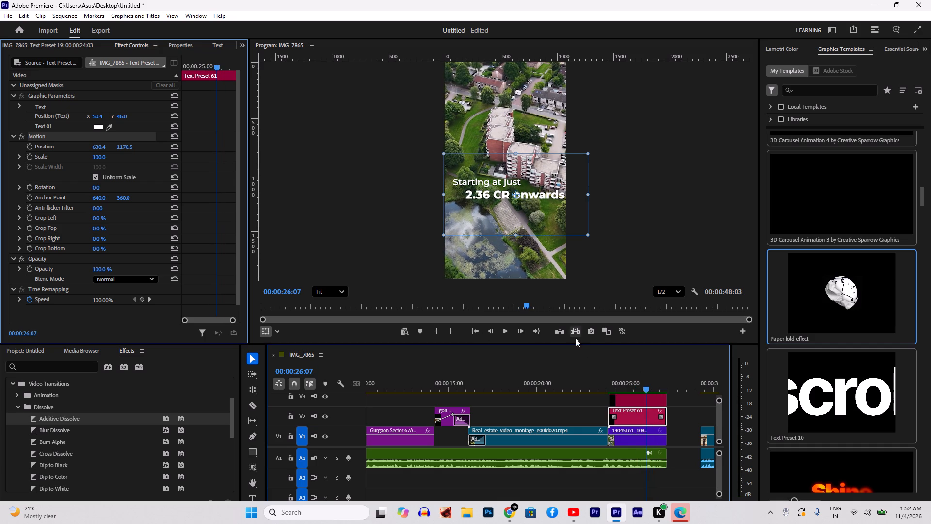
left_click(250, 407)
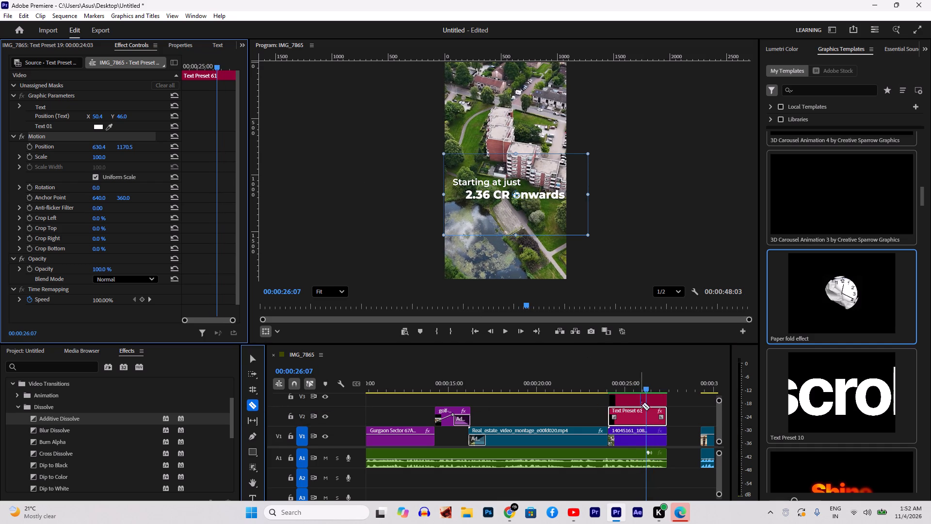
left_click(646, 414)
key("space")
key("space")
key("space")
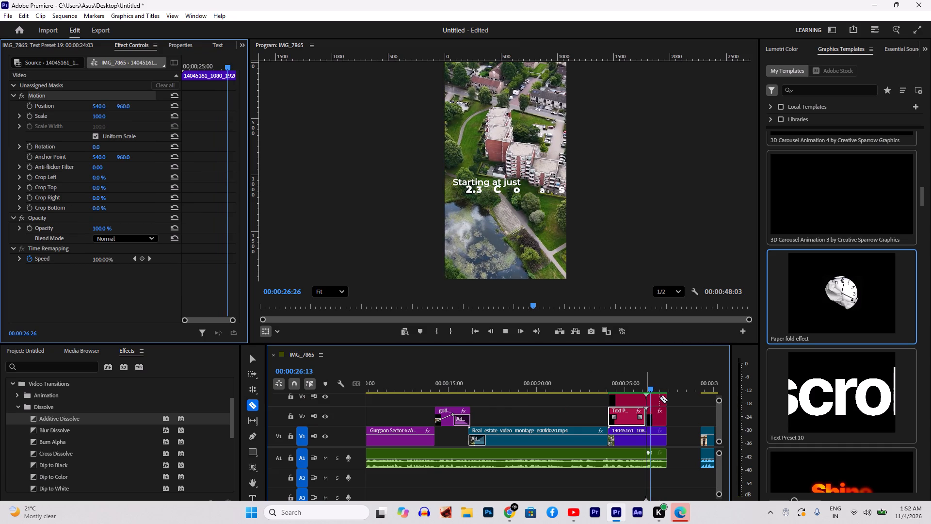
left_click(258, 358)
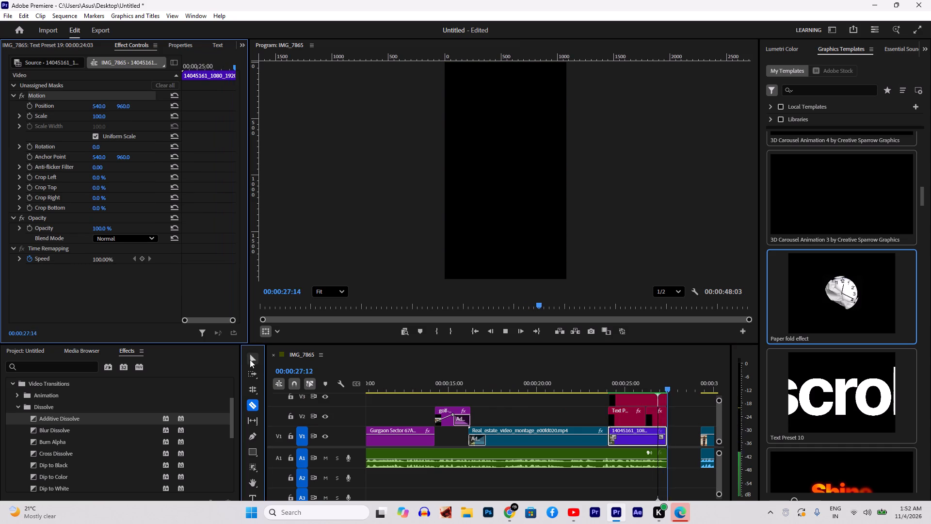
left_click(250, 360)
key("space")
left_click(661, 418)
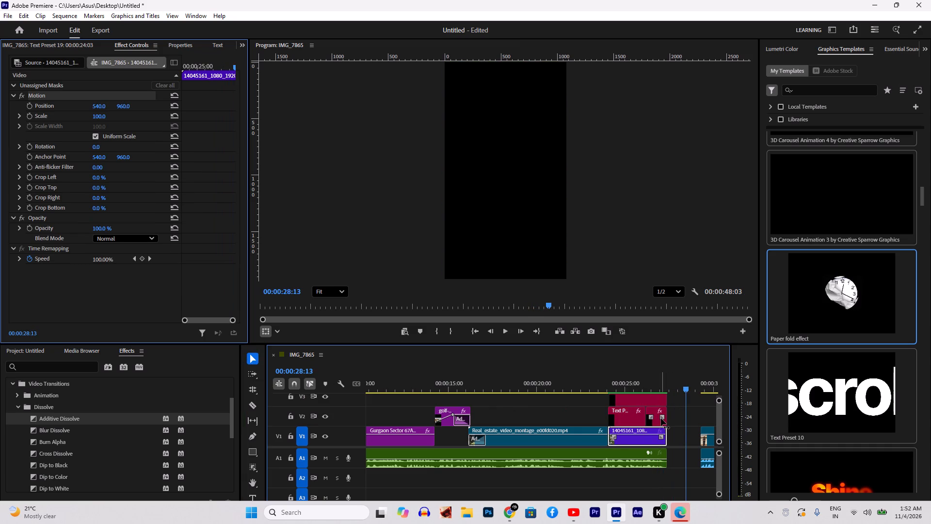
left_click(653, 420)
left_click(655, 418)
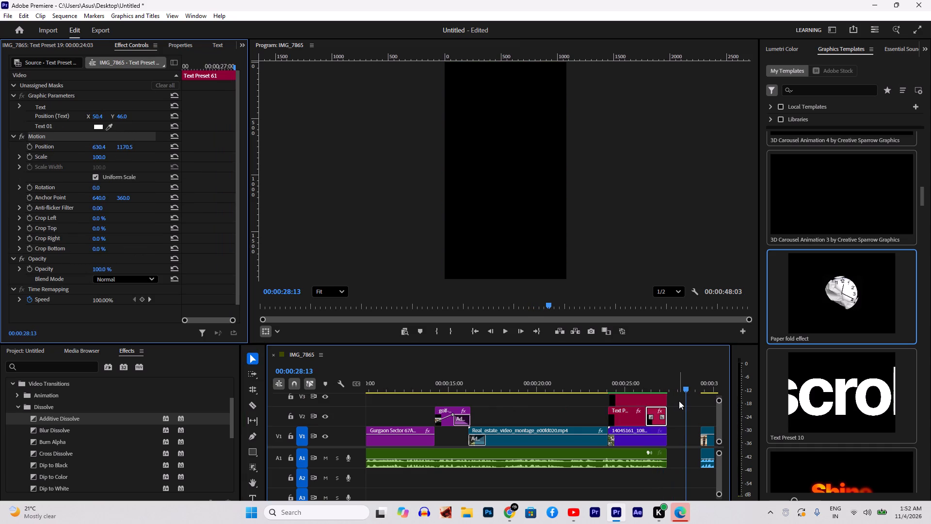
key("BackSpace")
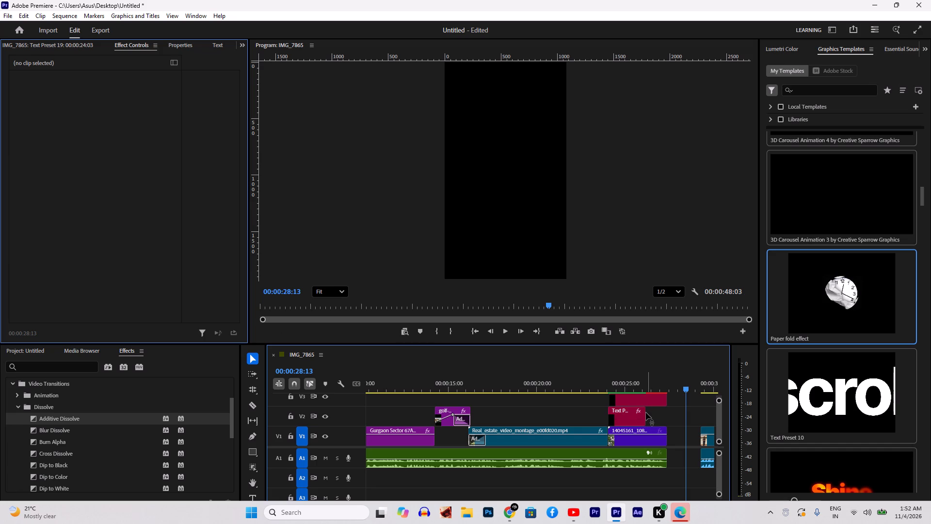
Extend the remaining Text Preset 61 title to the end of the 14045161 clip and play its last second.
left_click_drag(645, 410, 669, 412)
left_click_drag(687, 387, 649, 393)
key("space")
key("space")
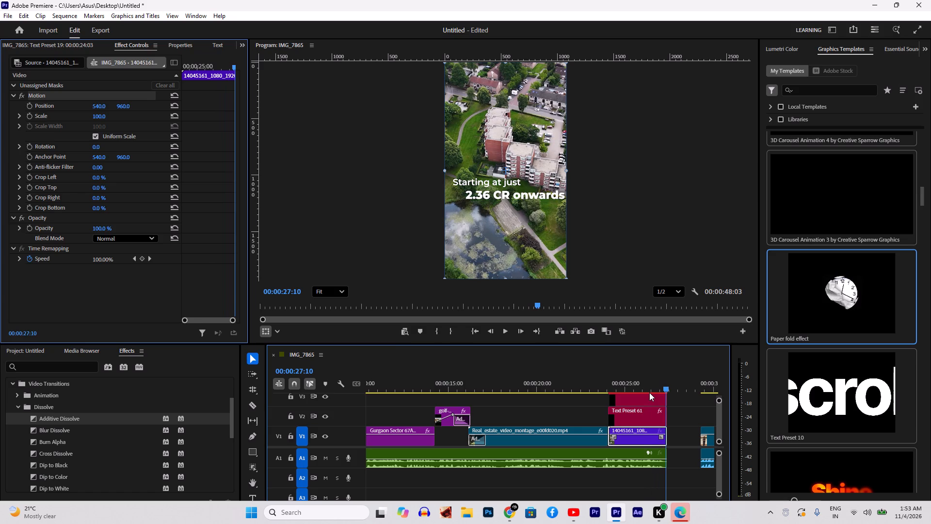
Render the previews and play the sequence from the start, stopping at about 00:00:27:13.
key("Return")
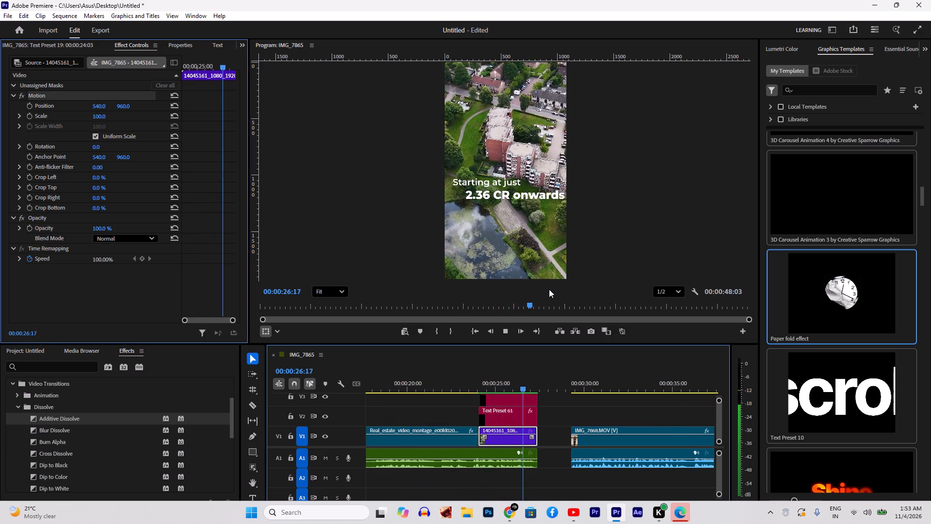
key("space")
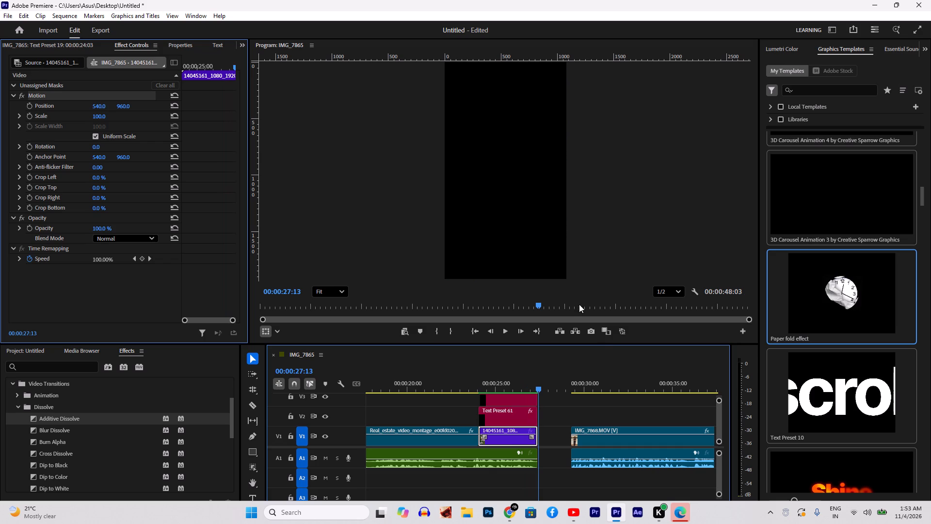
Move the IMG_7868.MOV clip with its audio against the end of the 14045161 clip, closing the gap, and play the join.
left_click_drag(552, 414, 599, 458)
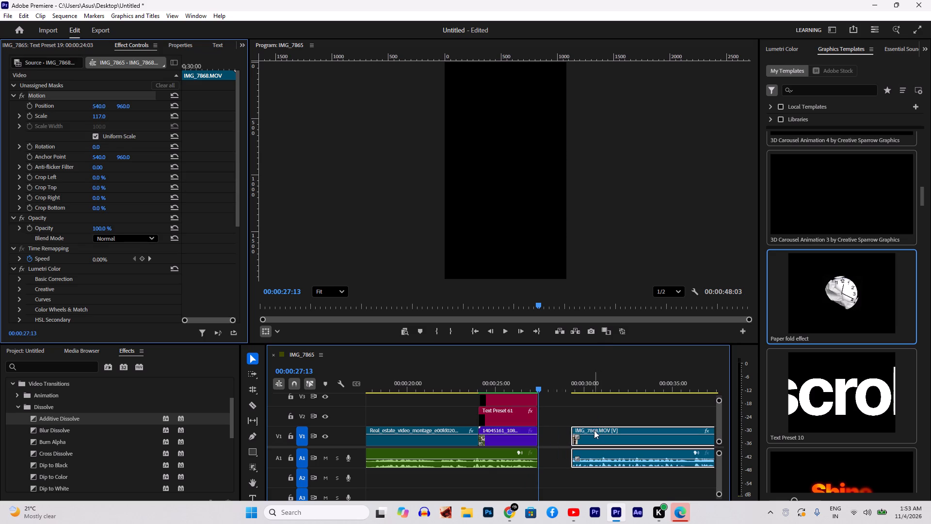
left_click_drag(594, 430, 562, 432)
key("space")
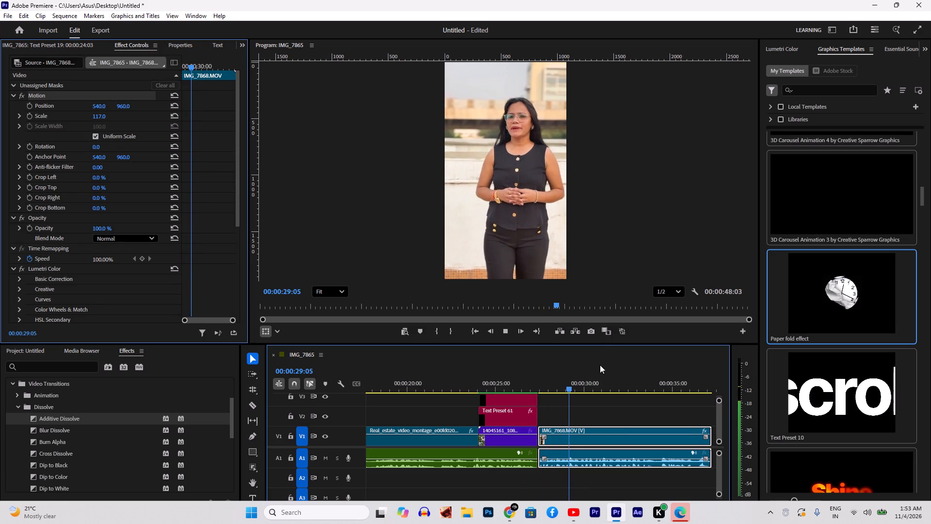
key("space")
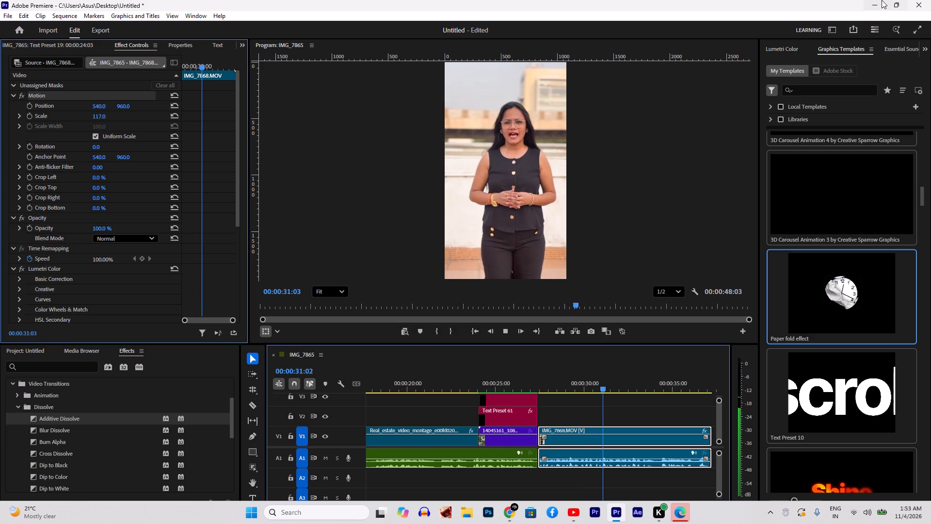
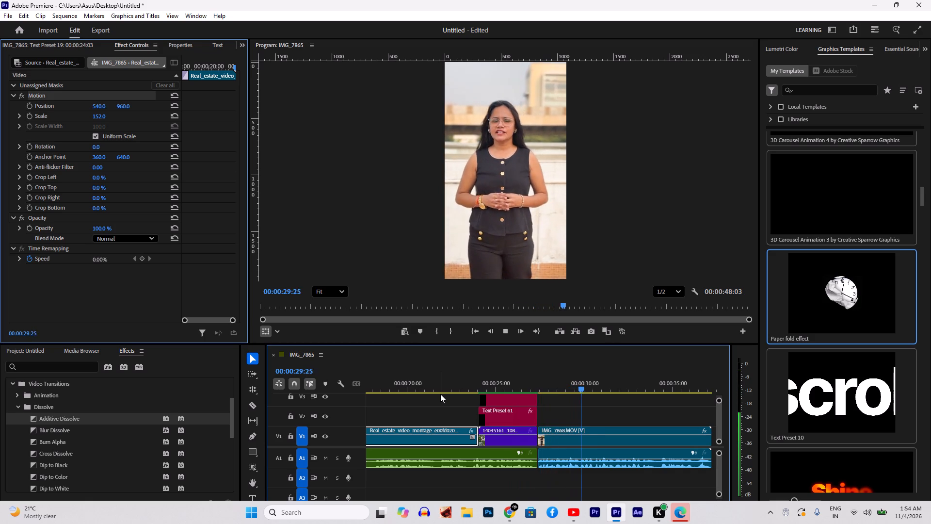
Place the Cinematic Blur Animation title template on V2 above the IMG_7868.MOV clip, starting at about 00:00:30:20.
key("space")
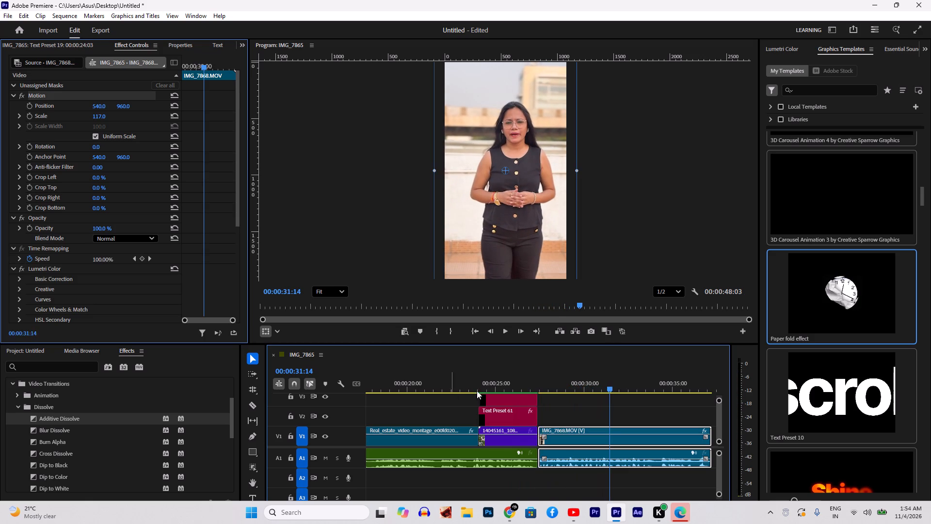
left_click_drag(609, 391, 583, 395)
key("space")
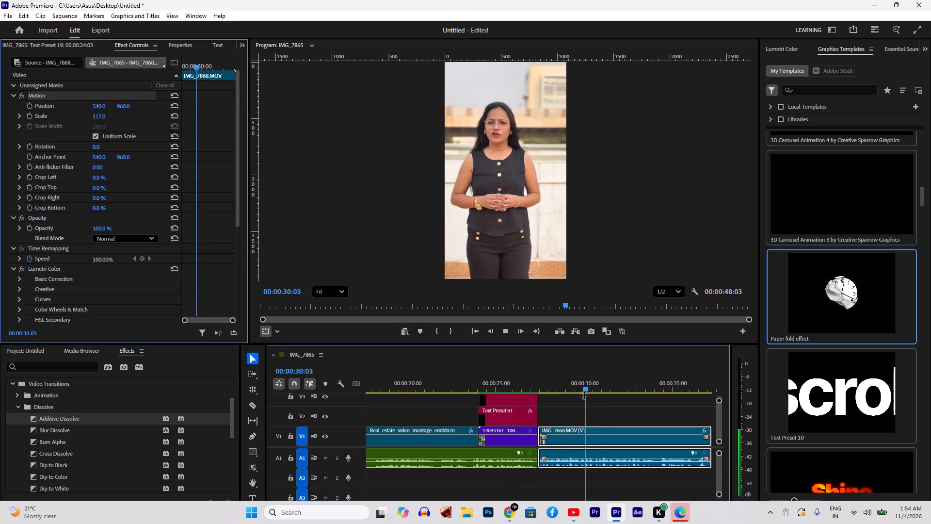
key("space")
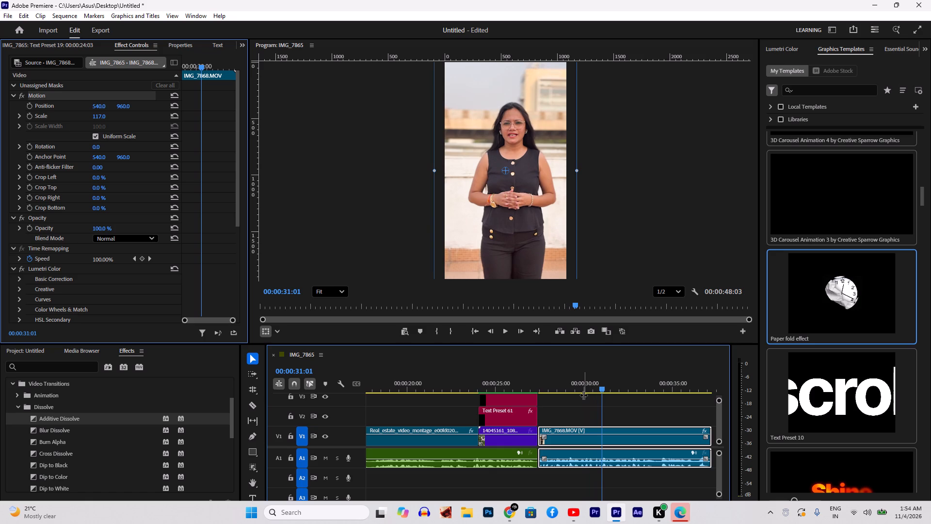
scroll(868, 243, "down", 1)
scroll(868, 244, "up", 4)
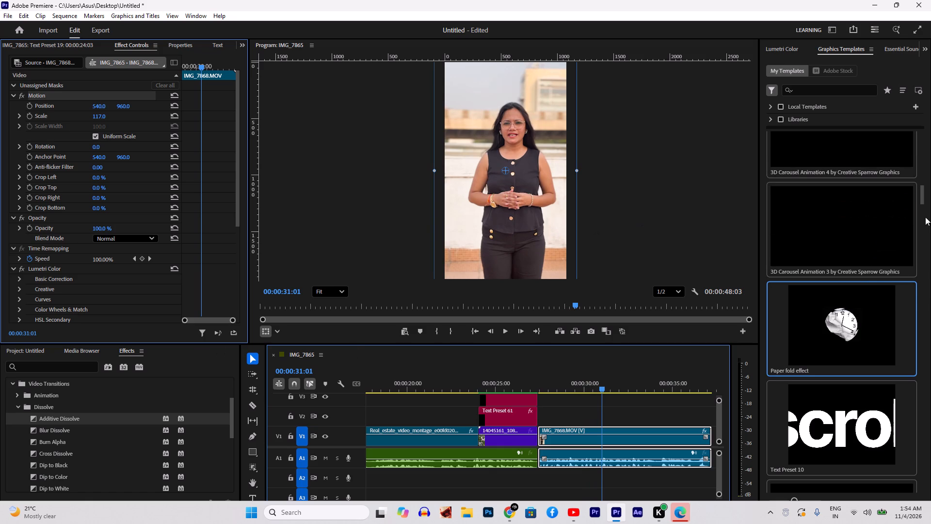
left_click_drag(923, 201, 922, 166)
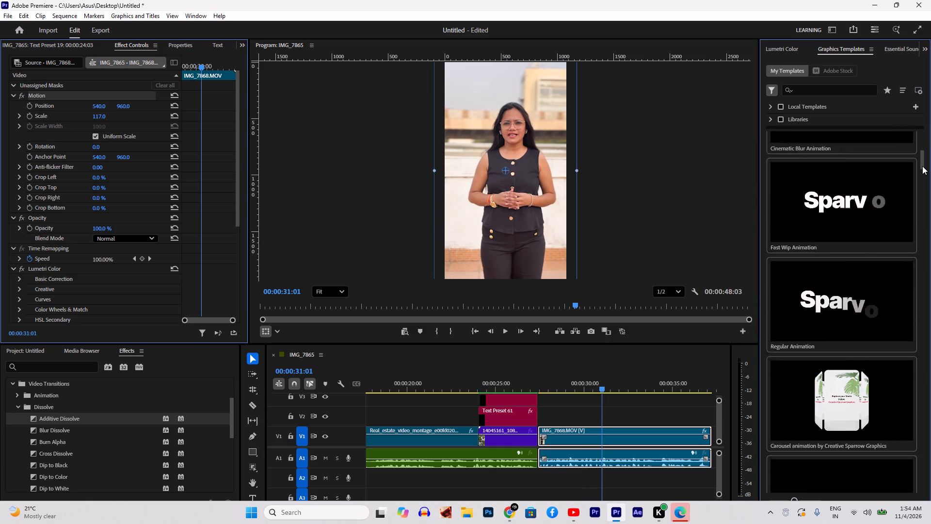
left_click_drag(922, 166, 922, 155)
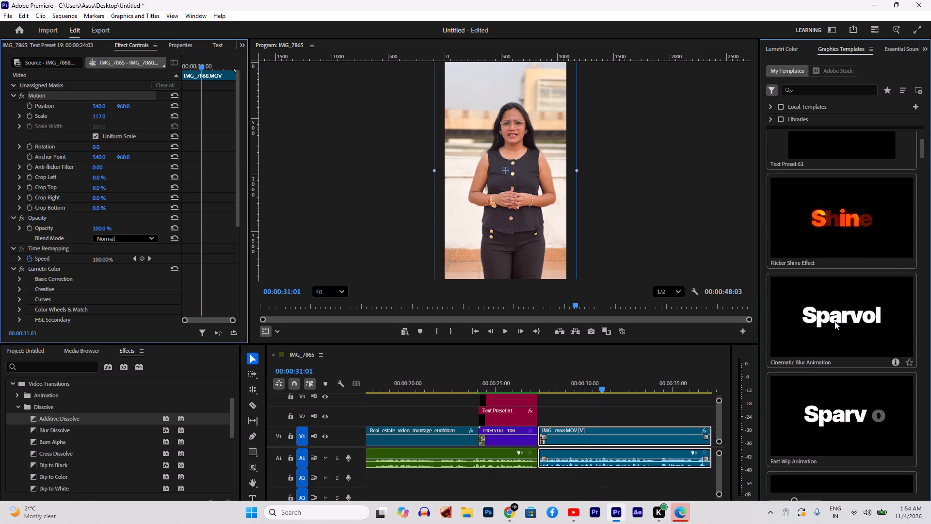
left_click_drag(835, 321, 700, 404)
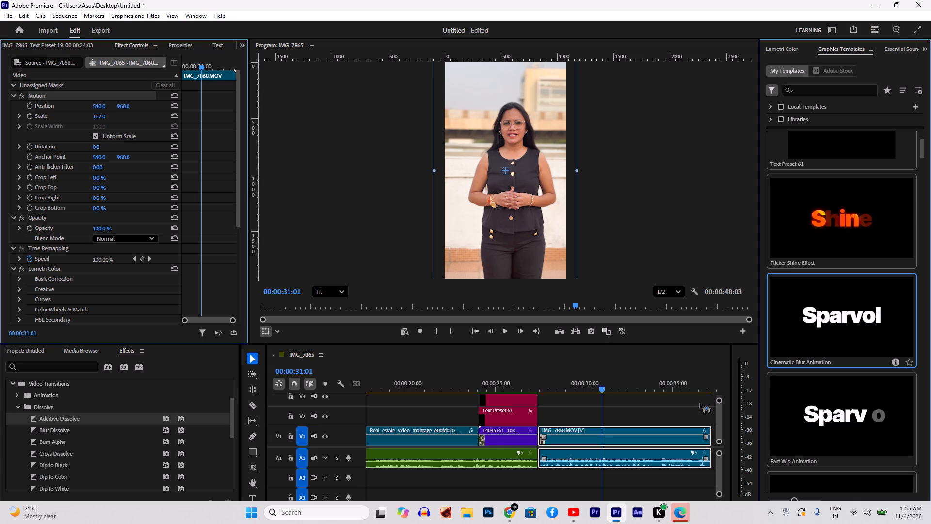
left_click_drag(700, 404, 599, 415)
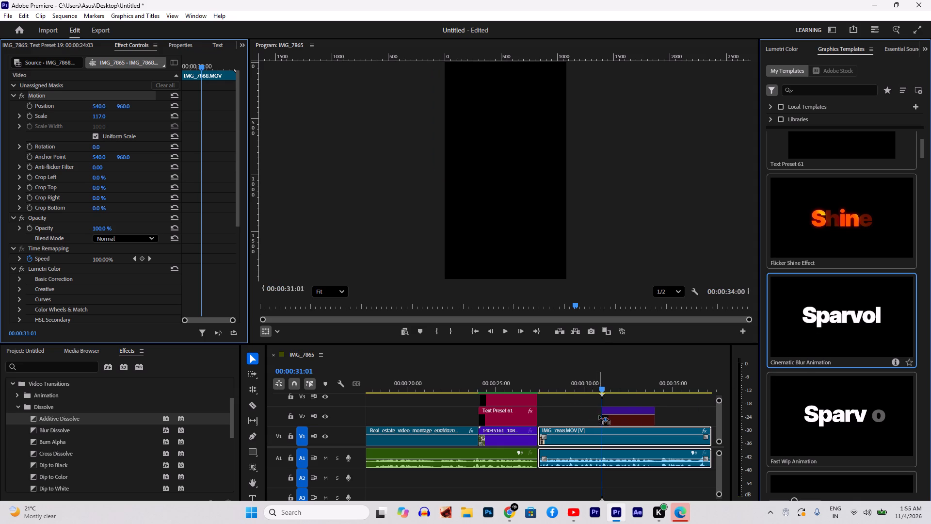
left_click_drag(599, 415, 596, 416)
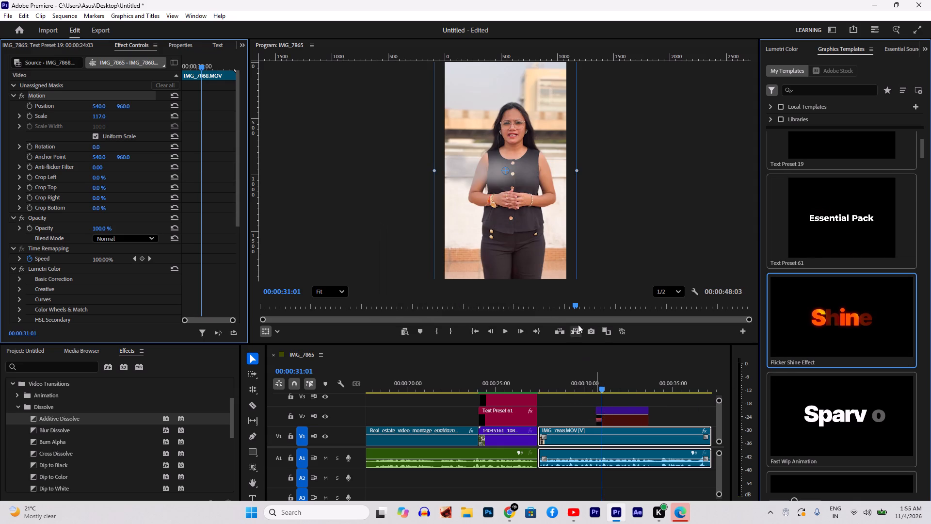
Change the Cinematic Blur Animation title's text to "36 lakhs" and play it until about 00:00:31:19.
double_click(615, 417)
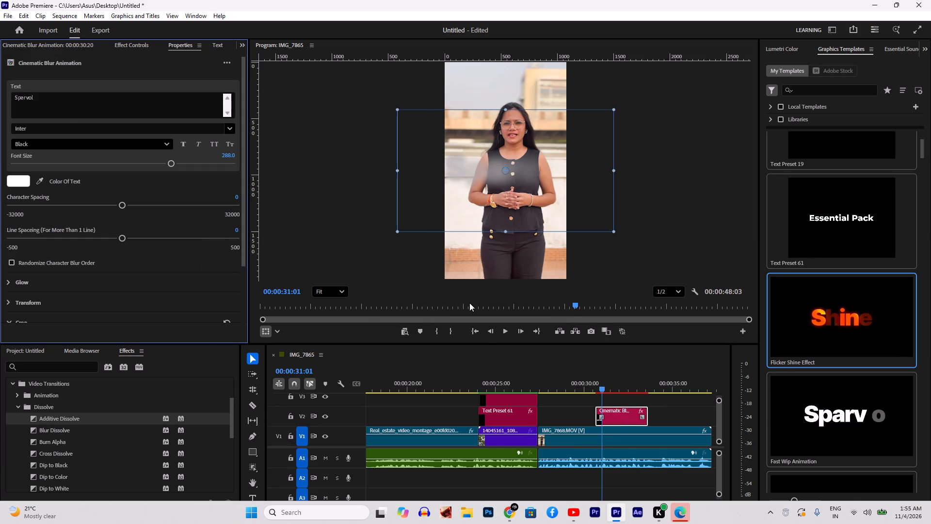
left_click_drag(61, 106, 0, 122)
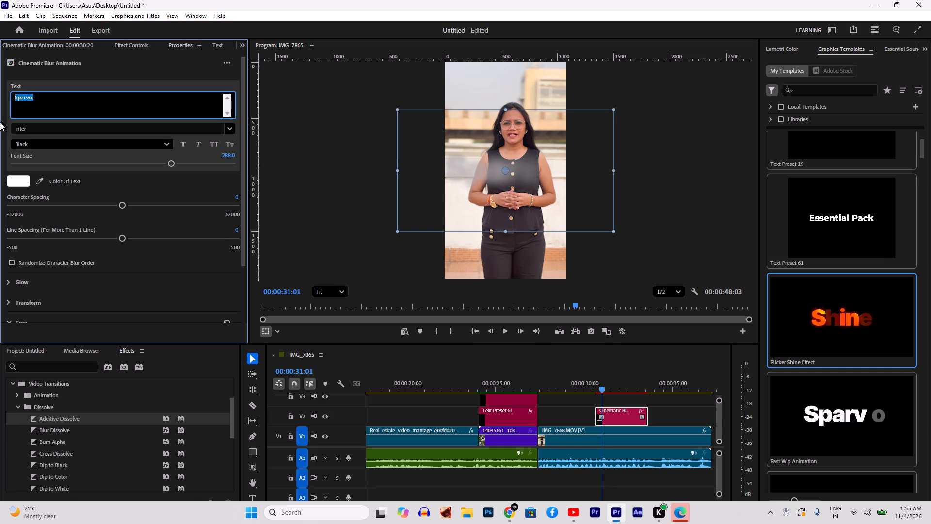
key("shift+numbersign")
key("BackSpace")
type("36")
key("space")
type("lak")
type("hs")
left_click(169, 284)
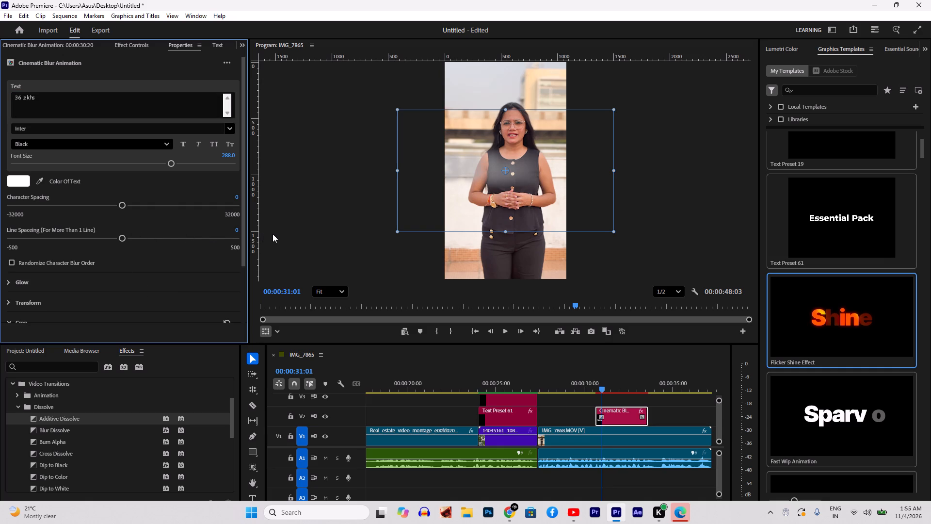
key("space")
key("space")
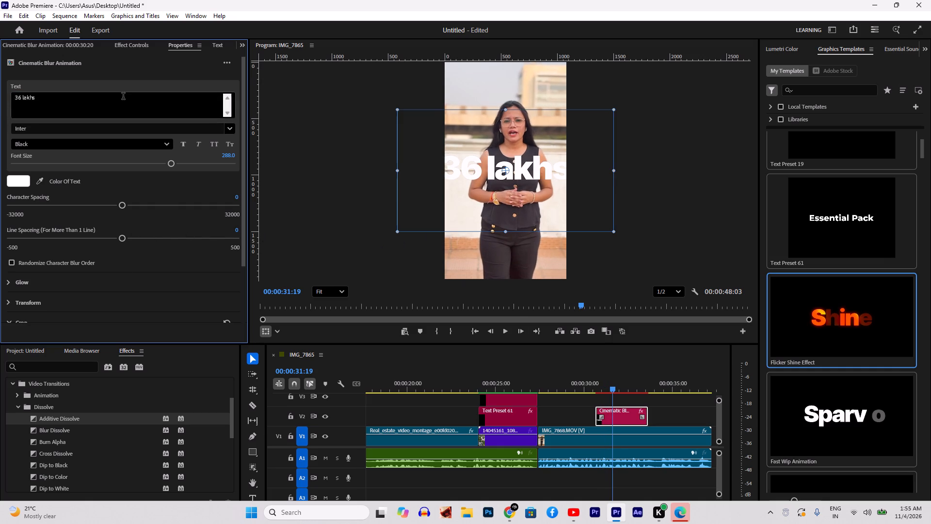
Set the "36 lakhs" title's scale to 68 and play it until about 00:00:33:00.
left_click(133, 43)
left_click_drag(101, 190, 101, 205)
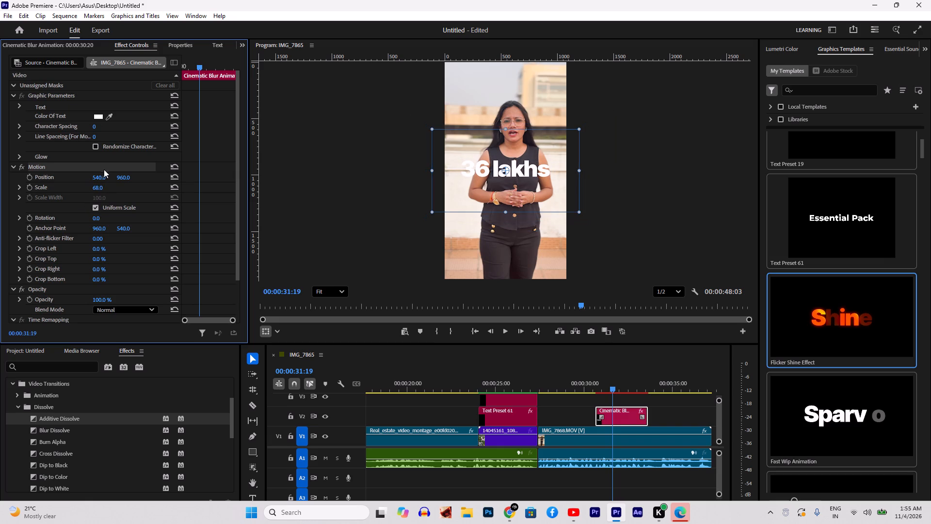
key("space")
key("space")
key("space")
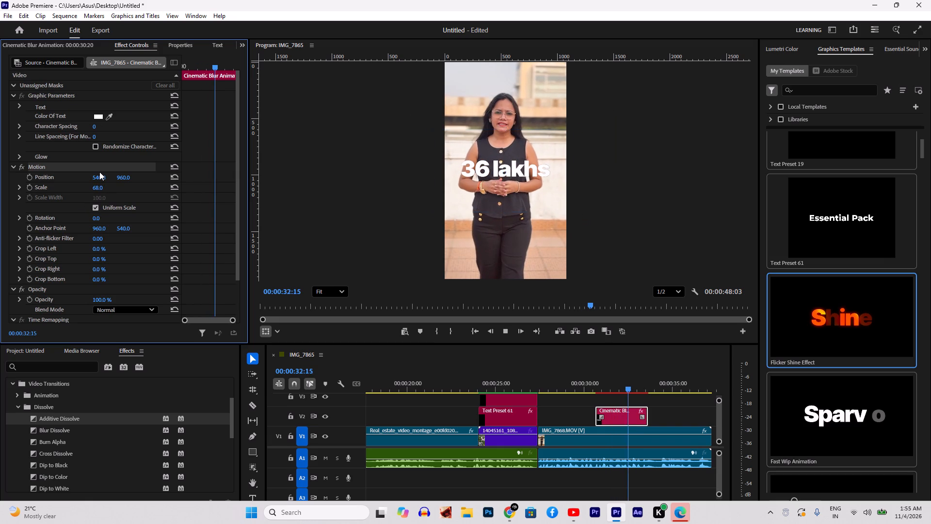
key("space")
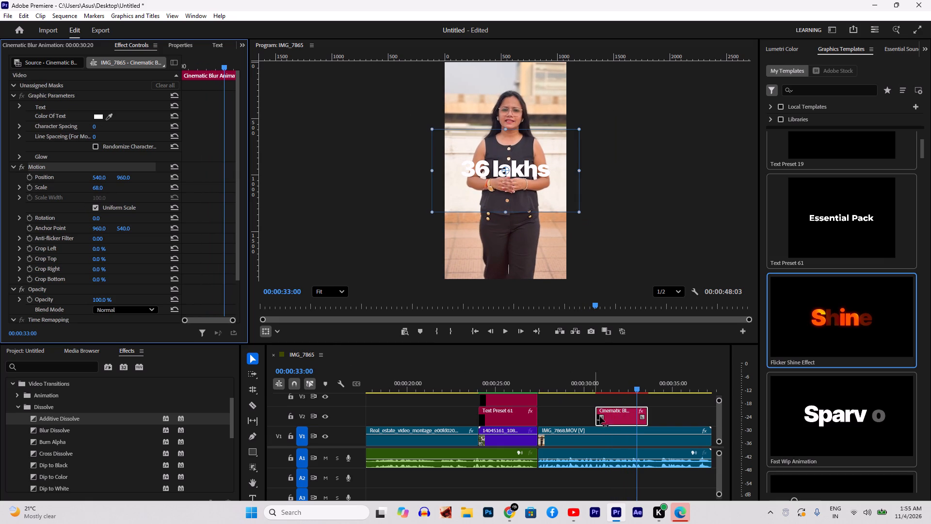
Replace the Cinematic Blur Animation title on V2 with the Flicker Shine Effect template, starting at about 00:00:31:02.
left_click(615, 418)
key("BackSpace")
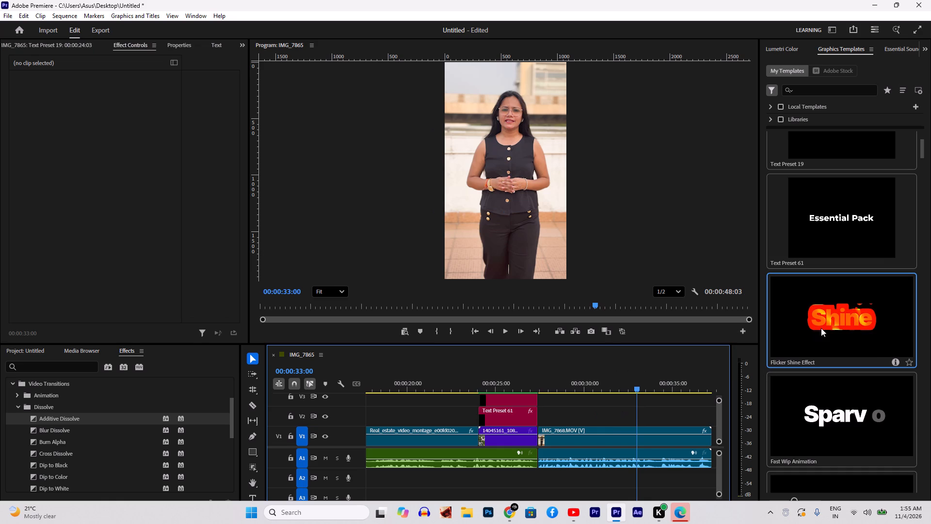
left_click_drag(850, 321, 603, 422)
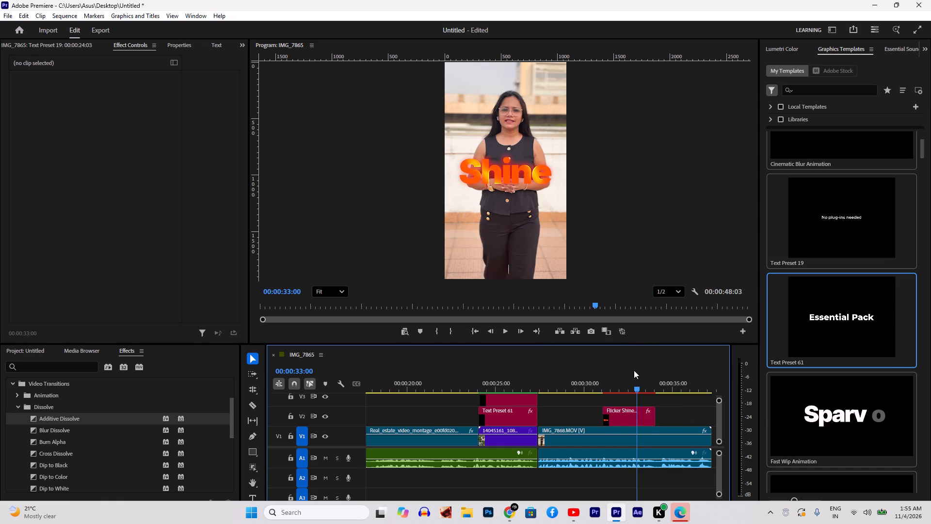
Change the Flicker Shine Effect title's text to "36 Lakhs".
left_click(628, 422)
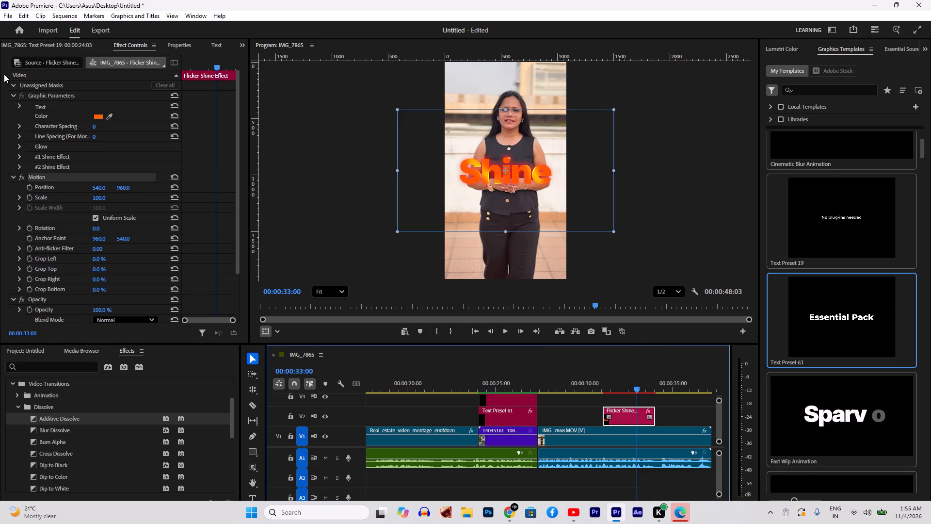
double_click(624, 417)
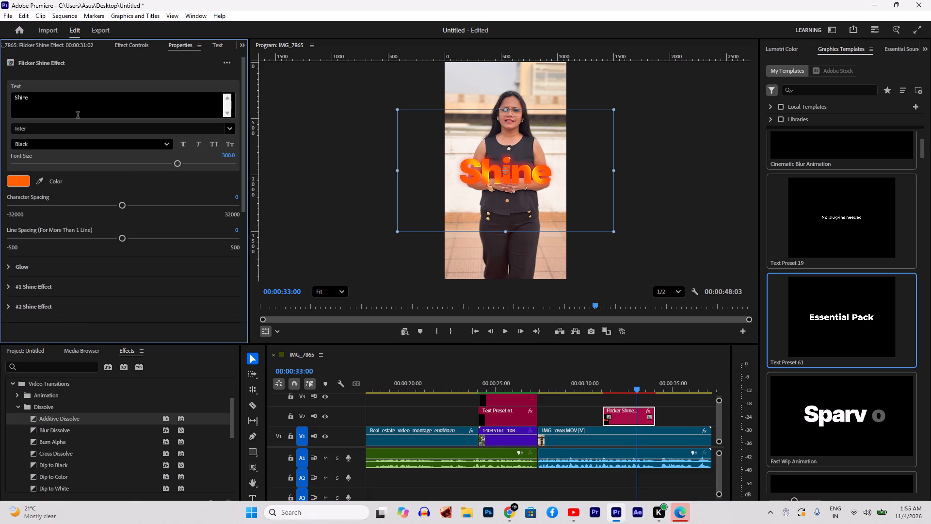
left_click_drag(79, 108, 0, 111)
type("36")
key("space")
type("Lakhs")
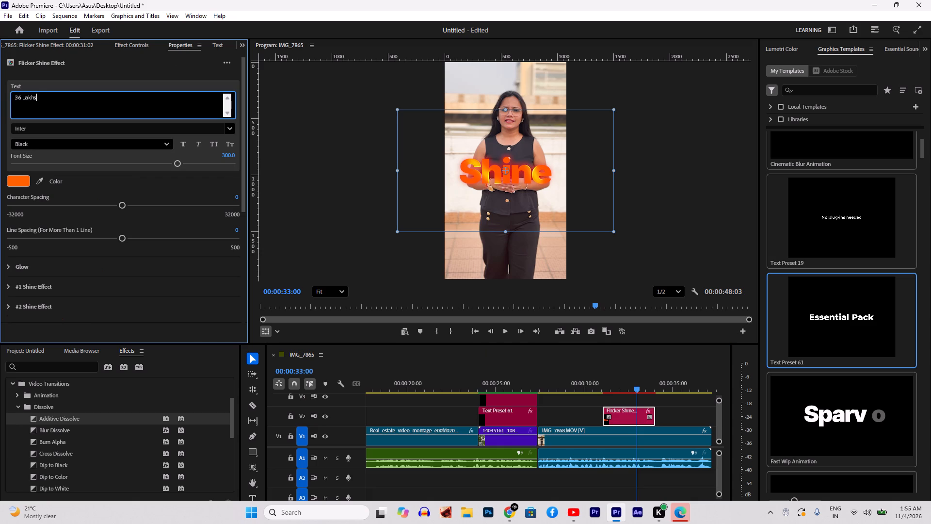
key("space")
key("space")
key("space")
Scale the "36 Lakhs" title down to 62 at 00:00:32:08 and play it until about 00:00:33:09.
left_click_drag(638, 390, 625, 393)
left_click(137, 48)
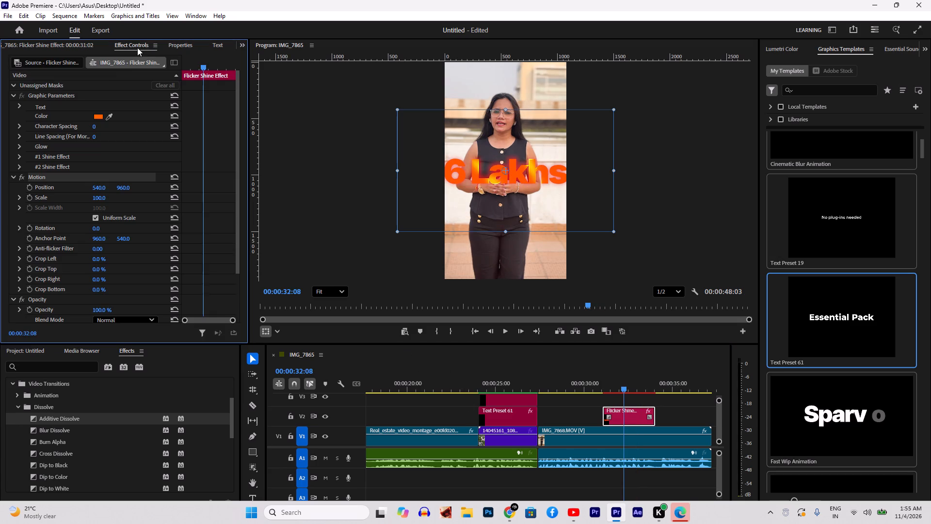
left_click_drag(102, 198, 102, 205)
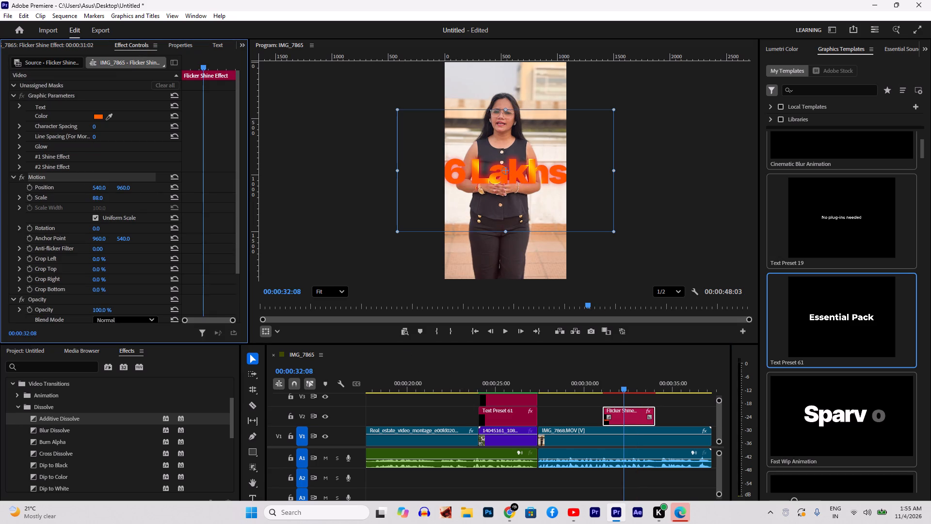
left_click_drag(102, 205, 102, 216)
key("space")
key("space")
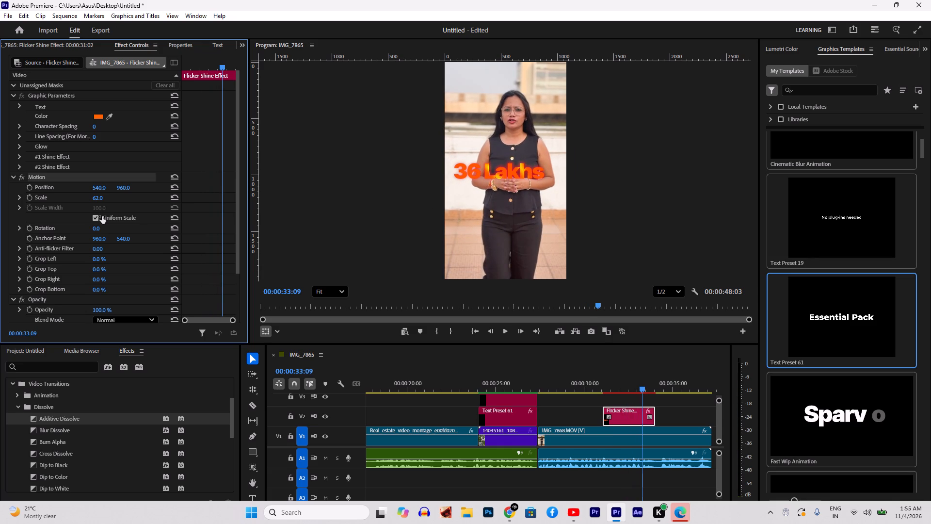
Set the "36 Lakhs" title's horizontal position to 586 and play the rest of it.
left_click_drag(99, 187, 96, 164)
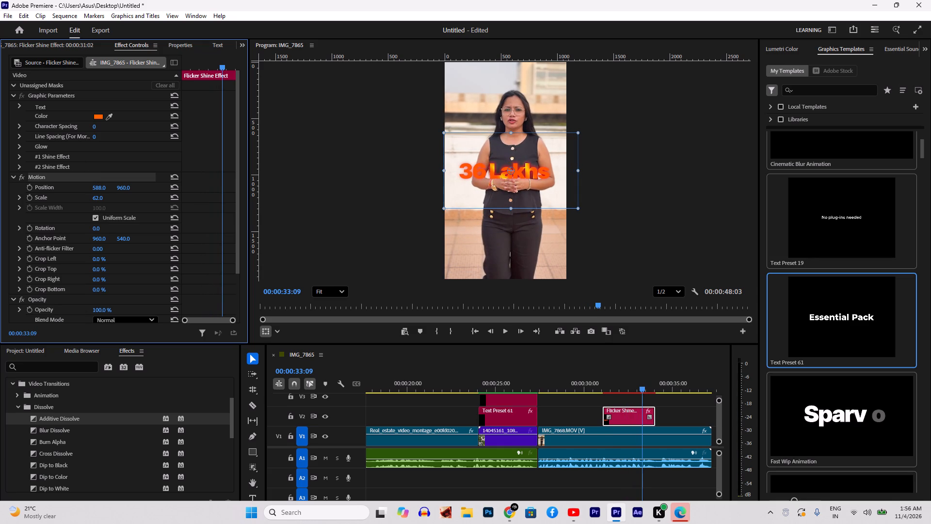
left_click_drag(96, 164, 96, 164)
key("space")
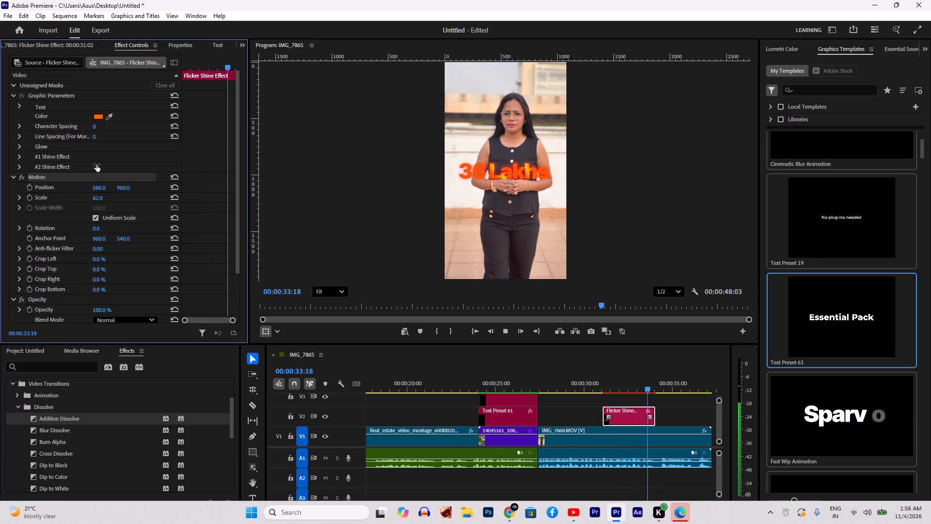
key("space")
Play the section before the "36 Lakhs" title and move the title on V2 earlier to start at 00:00:30:23.
left_click_drag(658, 387, 651, 390)
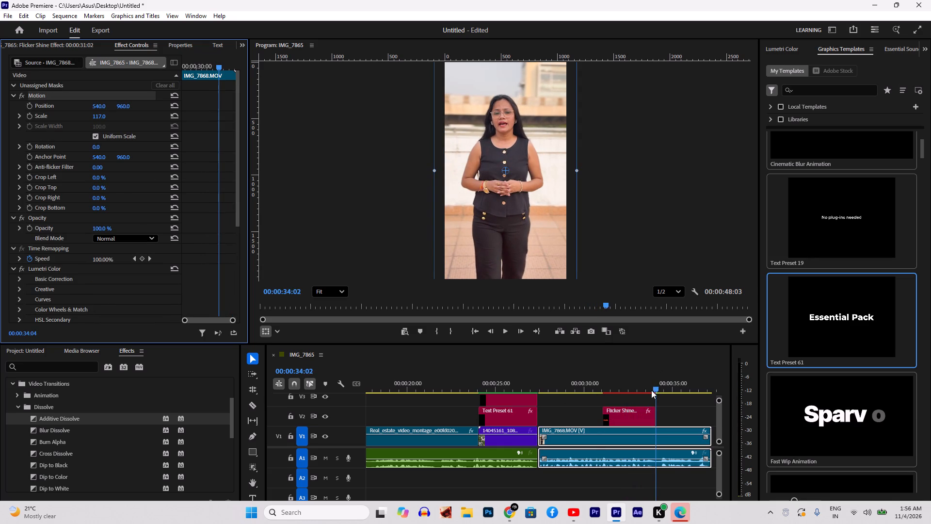
left_click_drag(651, 390, 581, 396)
key("space")
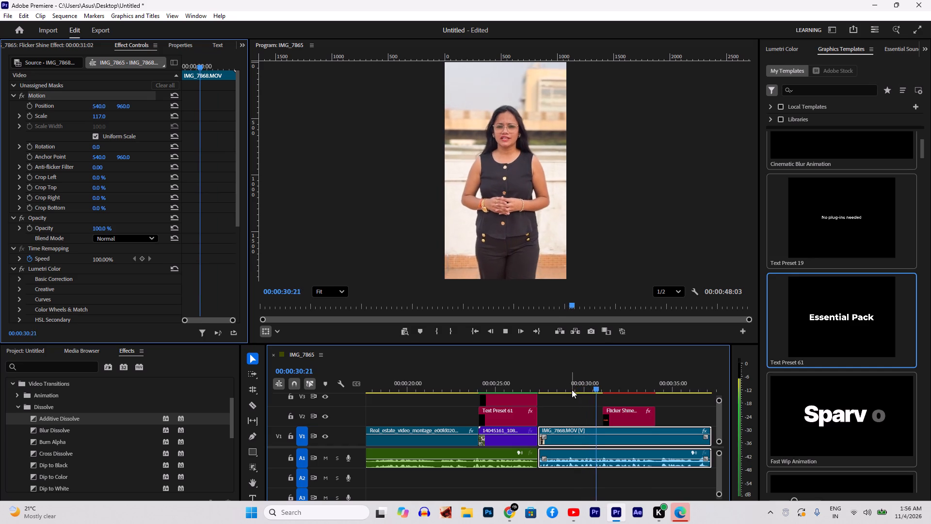
key("space")
left_click_drag(621, 409, 610, 411)
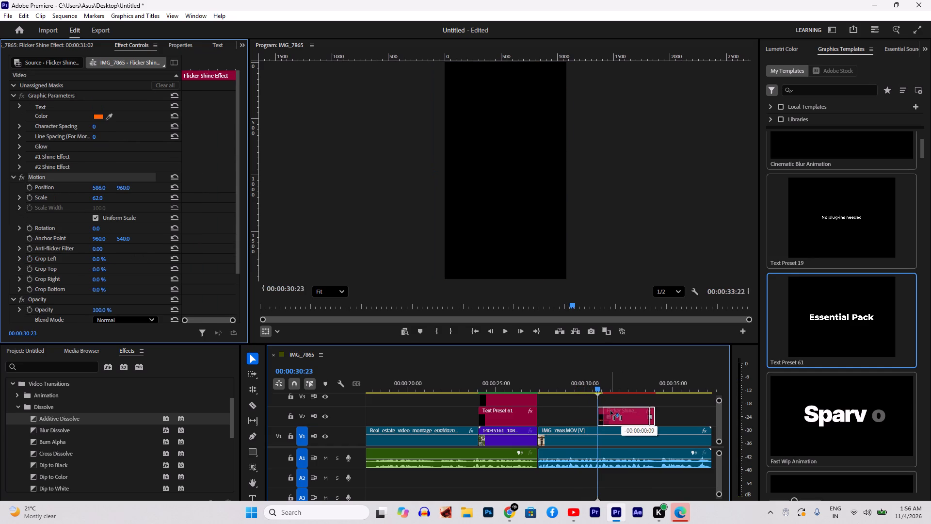
left_click_drag(610, 411, 610, 411)
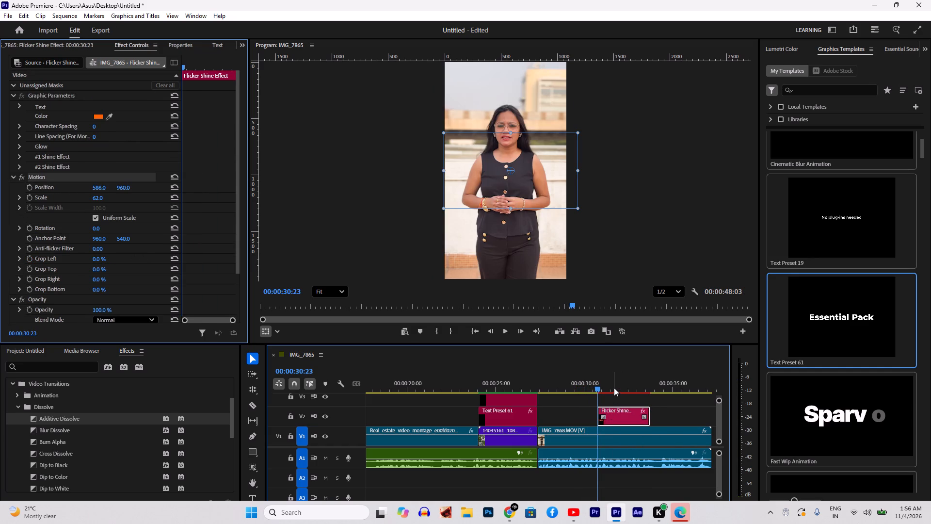
Render the sequence previews with the repositioned "36 Lakhs" title.
key("Return")
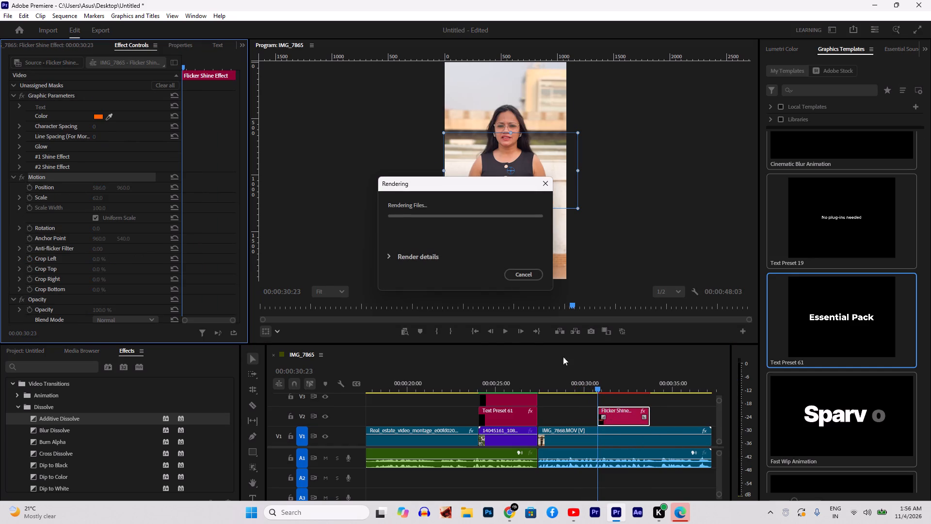
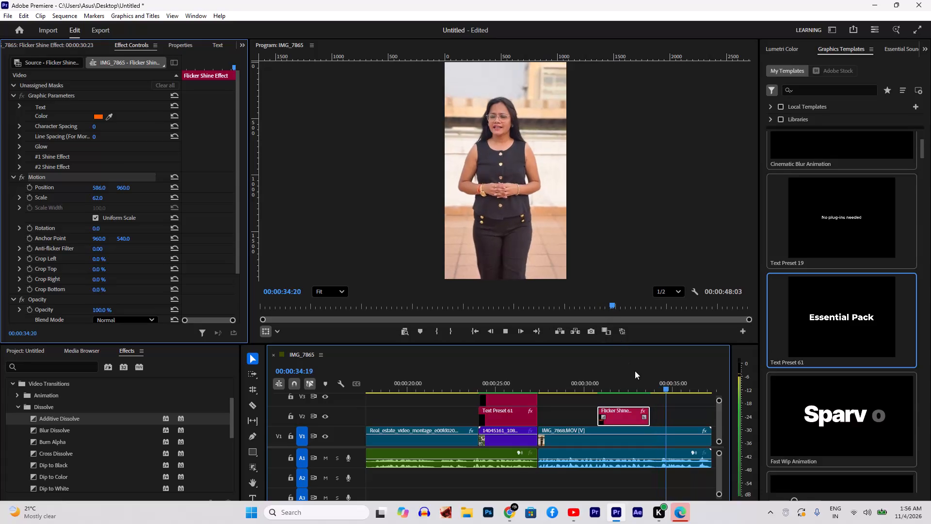
Play on to 00:00:38:08 and move the IMG_7871 clip earlier to close the gap after IMG_7868.
key("space")
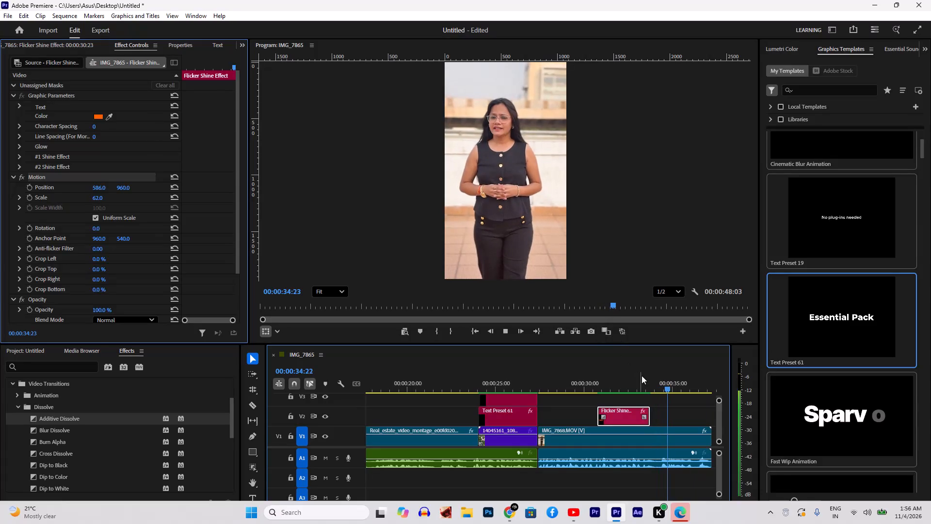
key("space")
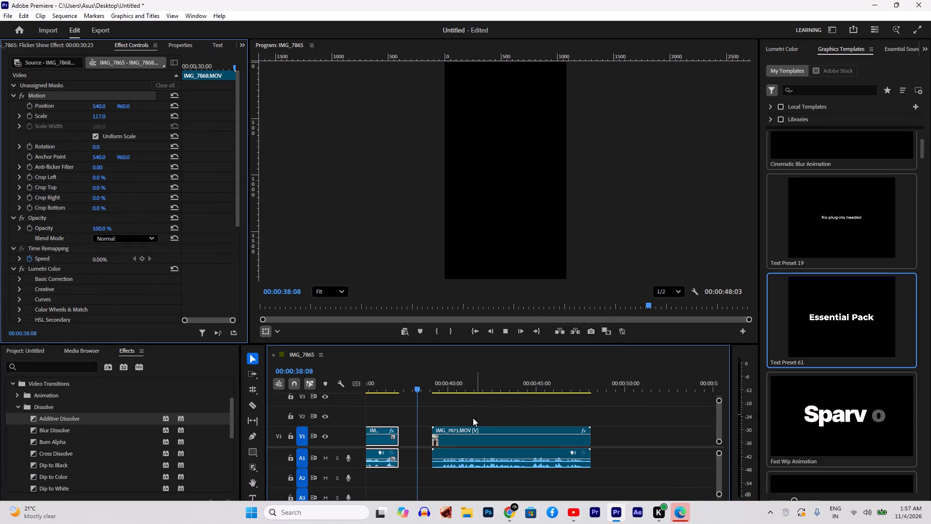
key("space")
left_click_drag(424, 412, 407, 475)
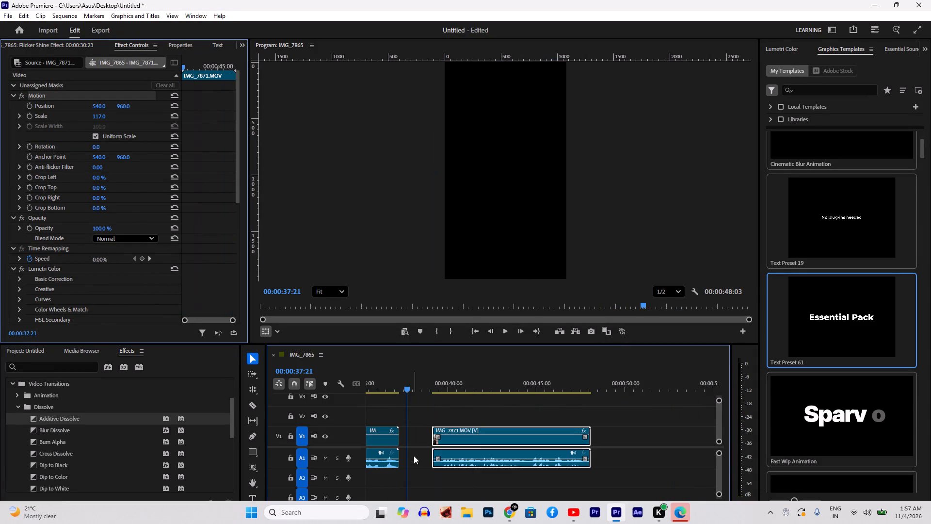
left_click_drag(419, 417, 449, 486)
left_click_drag(459, 428, 429, 430)
Play across the closed join to 00:00:46:01 and move the playhead back to 00:00:43:11.
left_click_drag(406, 389, 366, 396)
key("space")
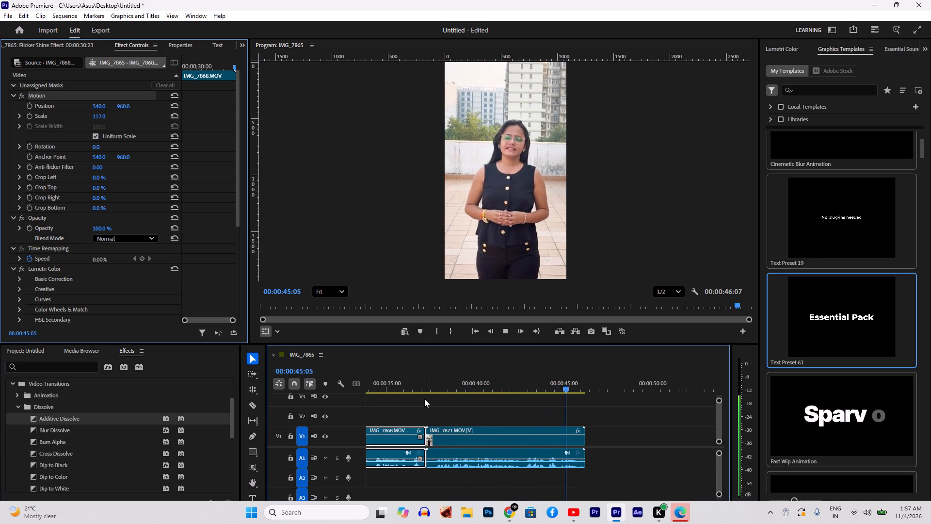
key("space")
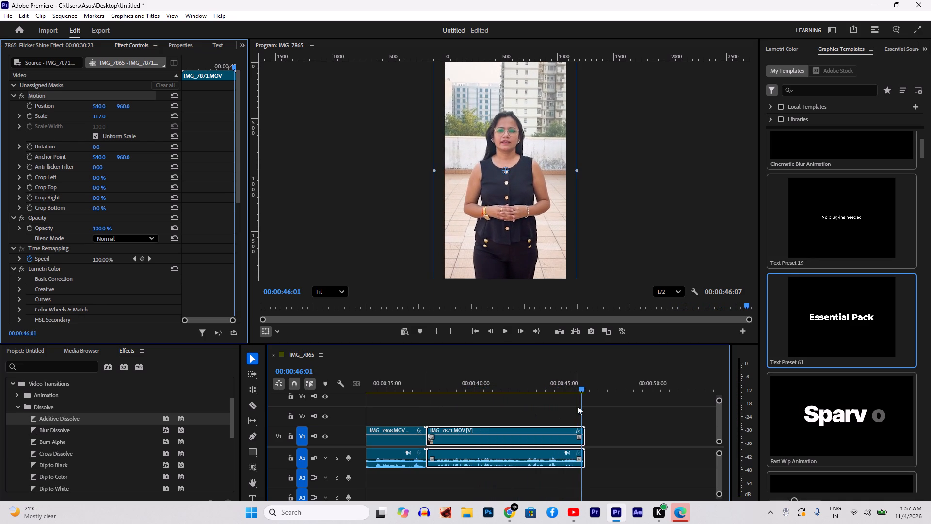
left_click_drag(583, 394, 535, 403)
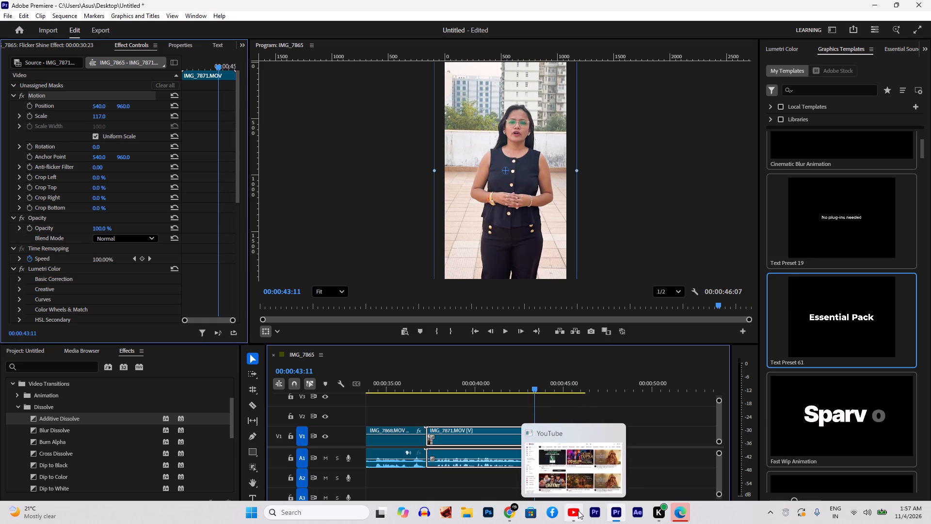
Close the YouTube window and deselect the IMG_7871 clip in the sequence.
left_click(611, 430)
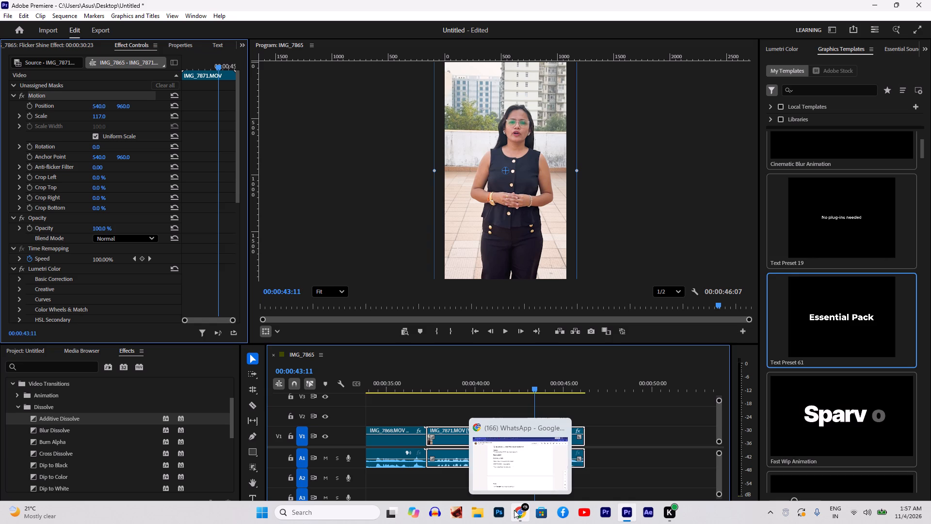
left_click(484, 403)
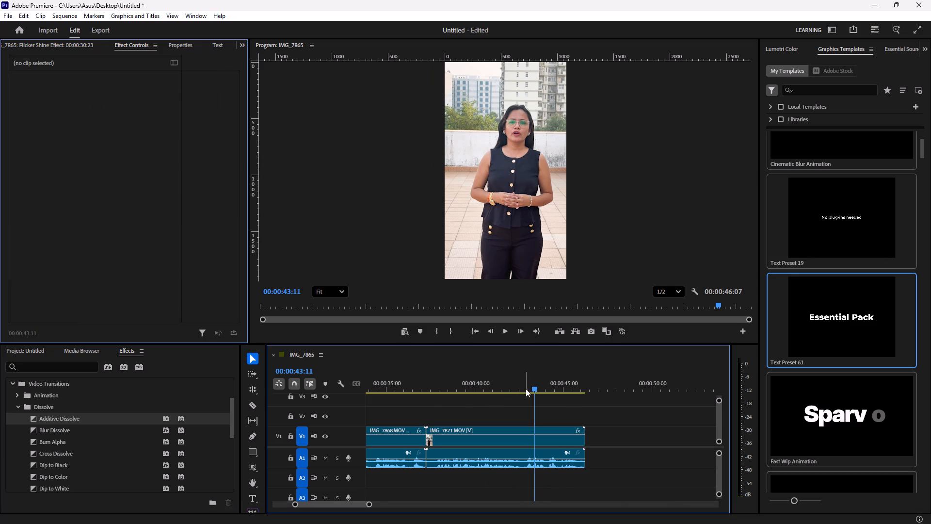
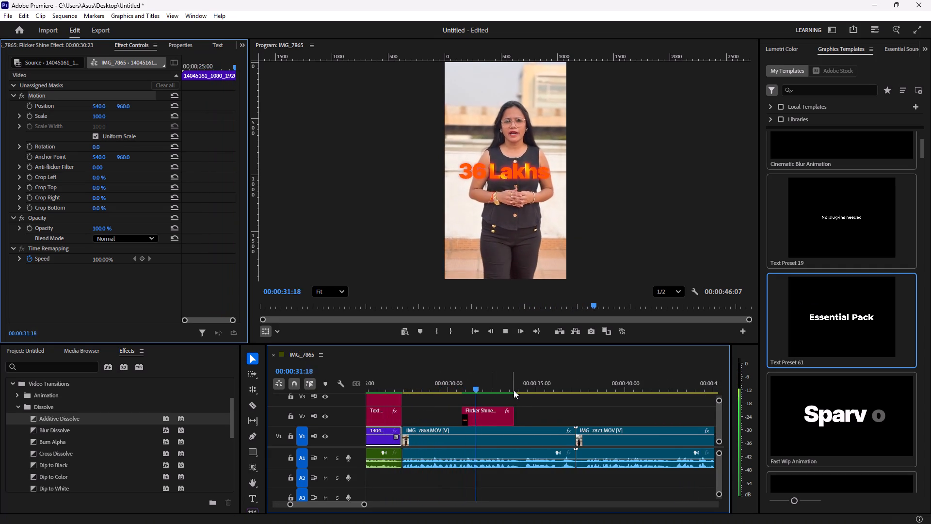
key("space")
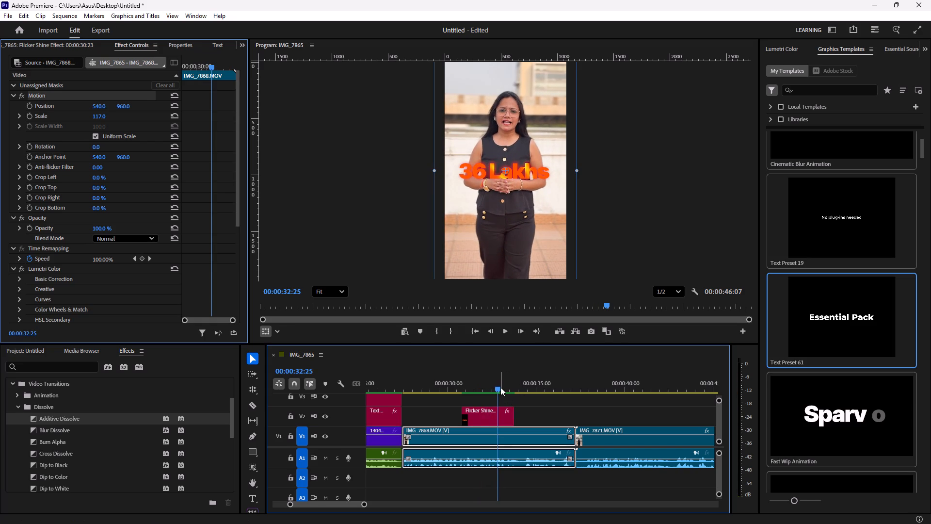
left_click_drag(500, 387, 468, 393)
key("space")
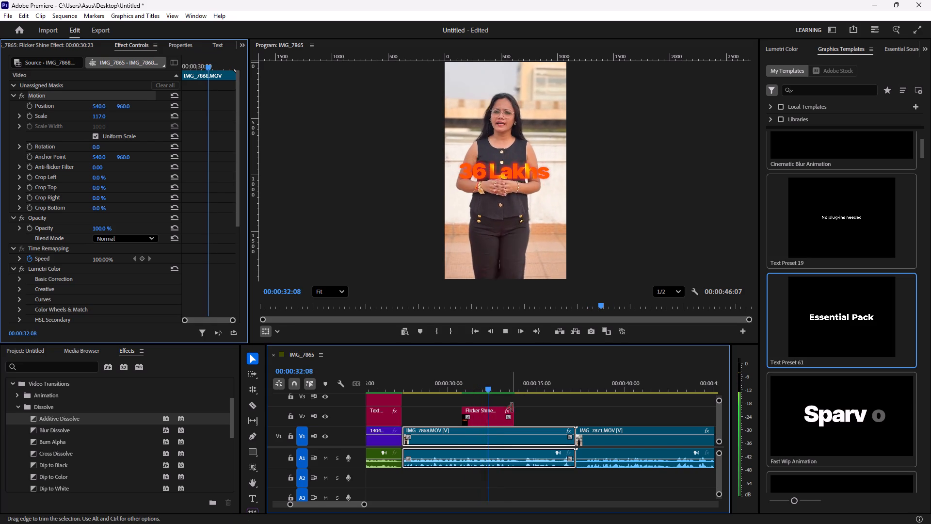
key("space")
key("space")
key("space")
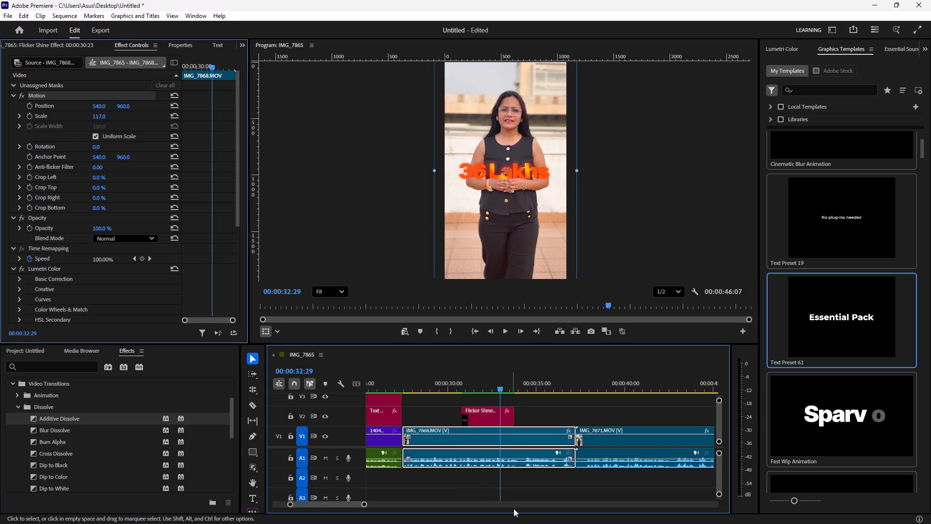
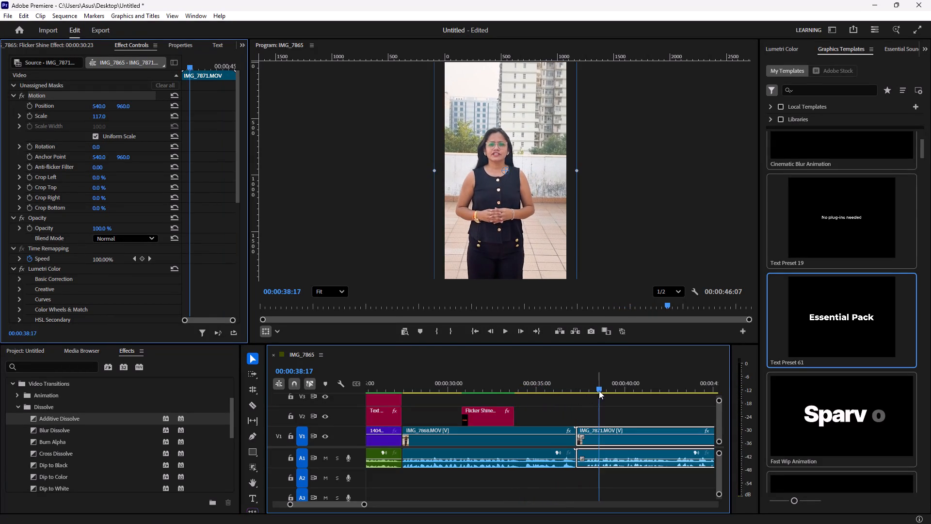
Replay the "36 Lakhs" section and trim the end of the Flicker Shine title on V2 back to 00:00:32:11.
left_click_drag(599, 390, 499, 402)
key("space")
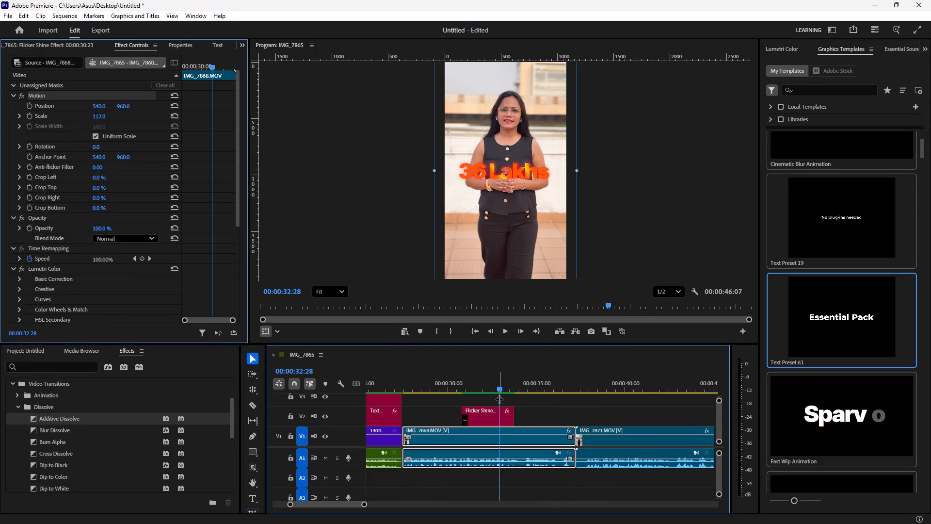
key("space")
left_click_drag(520, 390, 516, 391)
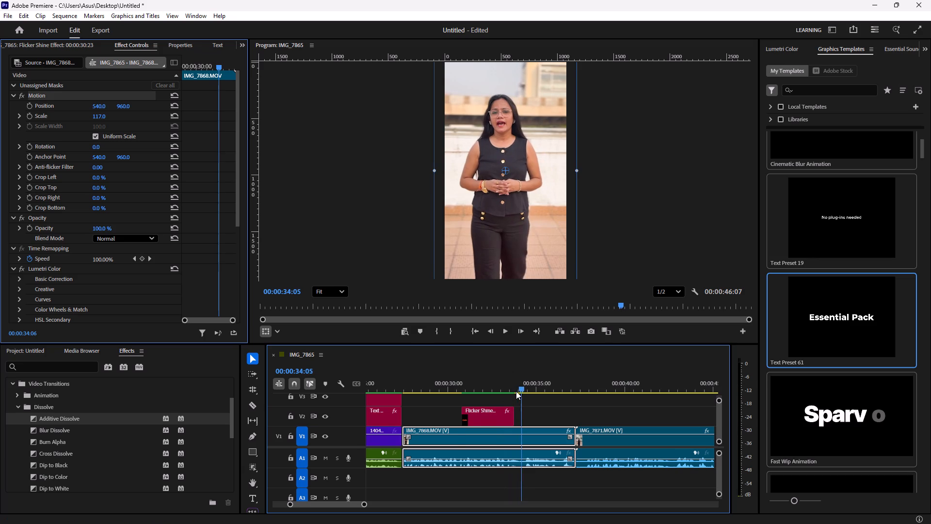
left_click_drag(516, 391, 456, 394)
key("space")
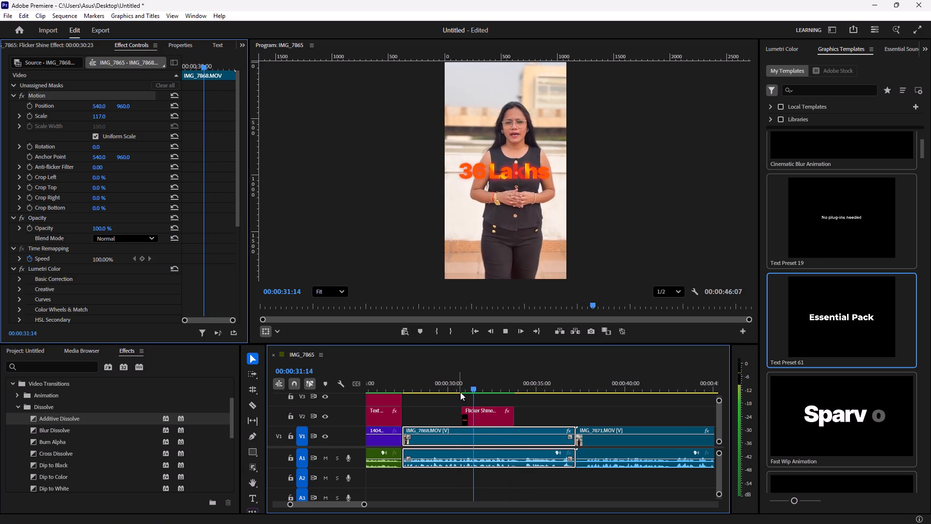
key("space")
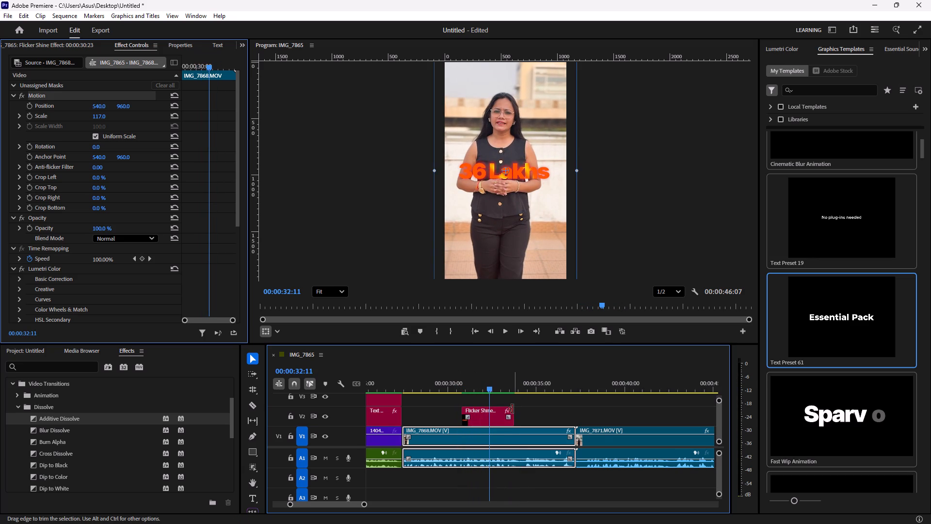
left_click_drag(513, 409, 491, 412)
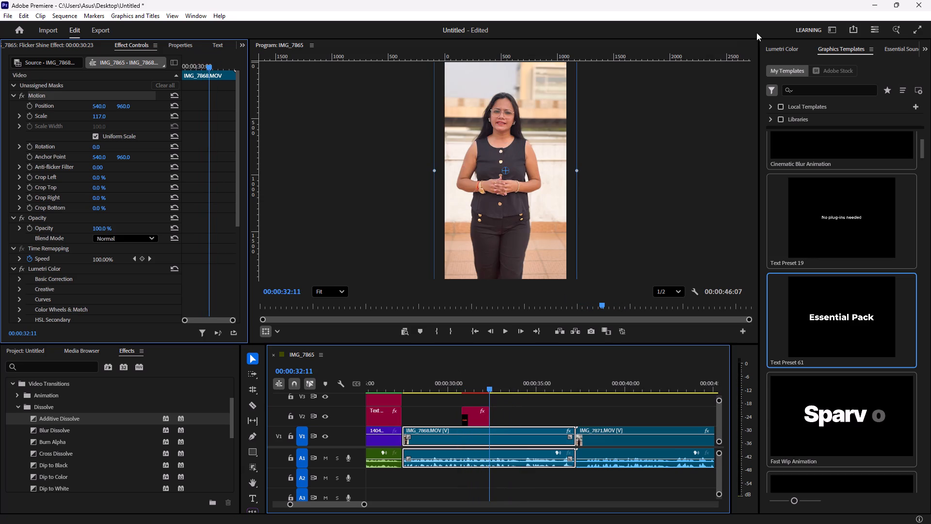
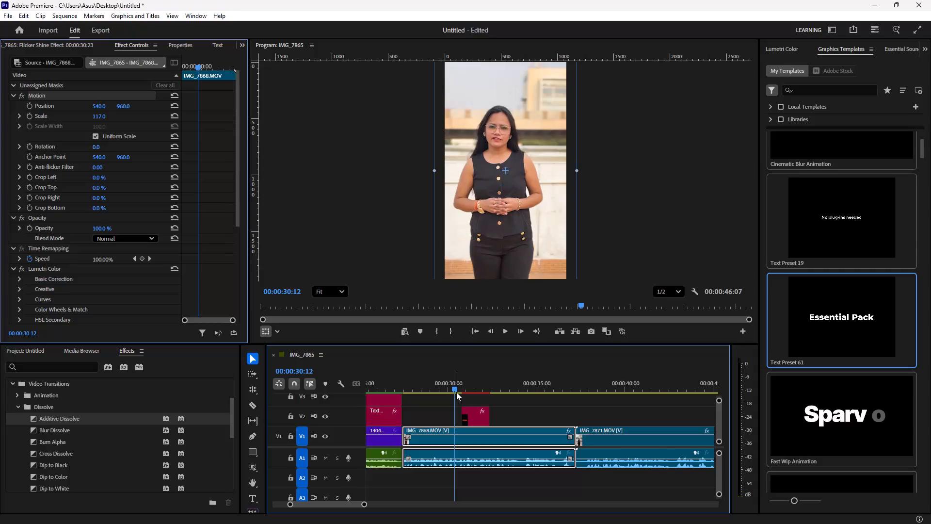
Play back the "36 Lakhs" title section from just before the title to check its timing.
left_click_drag(454, 388, 442, 393)
key("space")
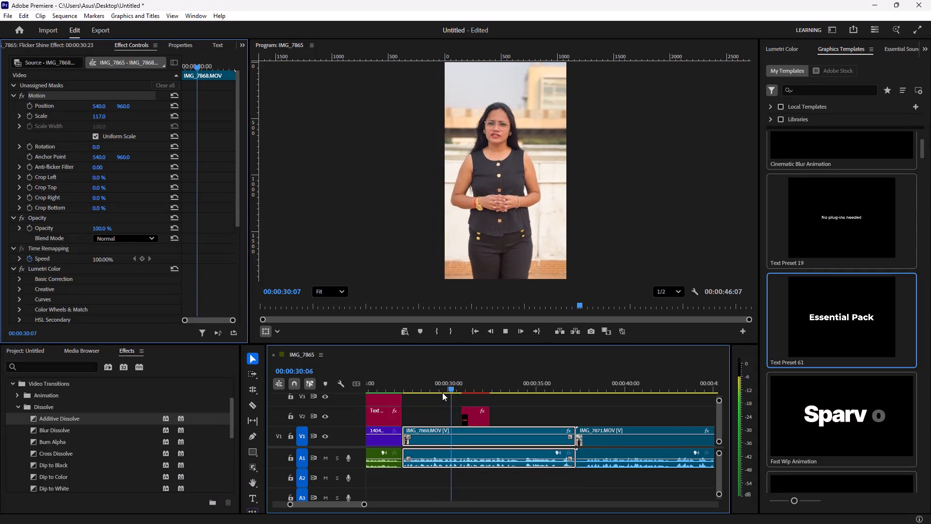
key("space")
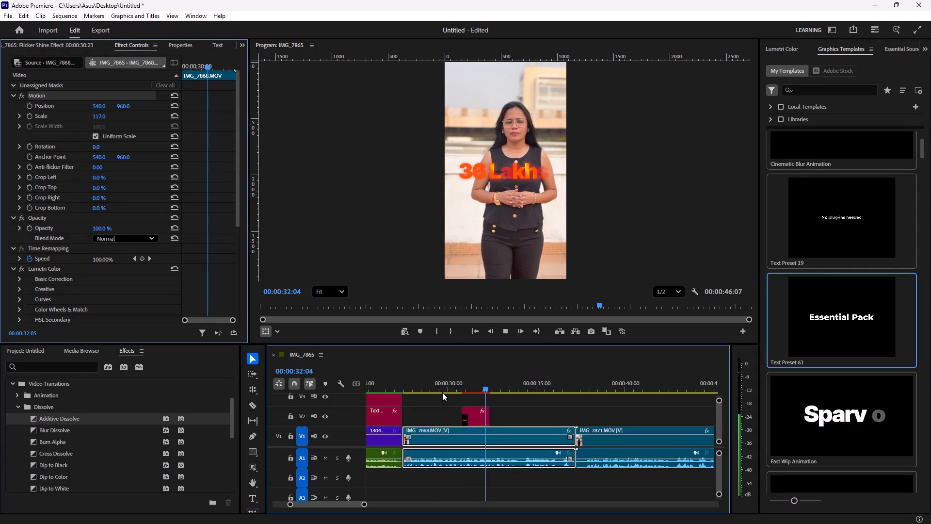
key("space")
key("space")
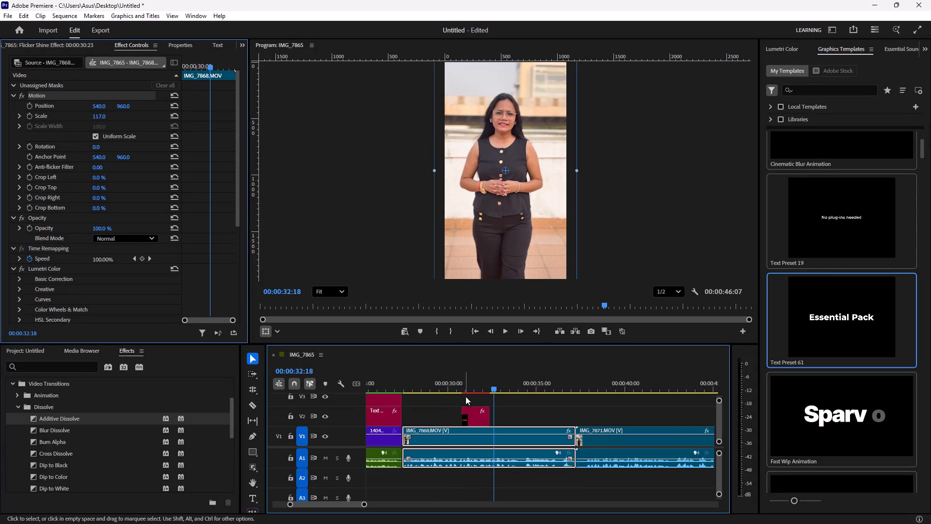
Park the playhead at 00:00:32:10, at the end of the "36 Lakhs" title, and show the project's media.
left_click_drag(497, 389, 490, 393)
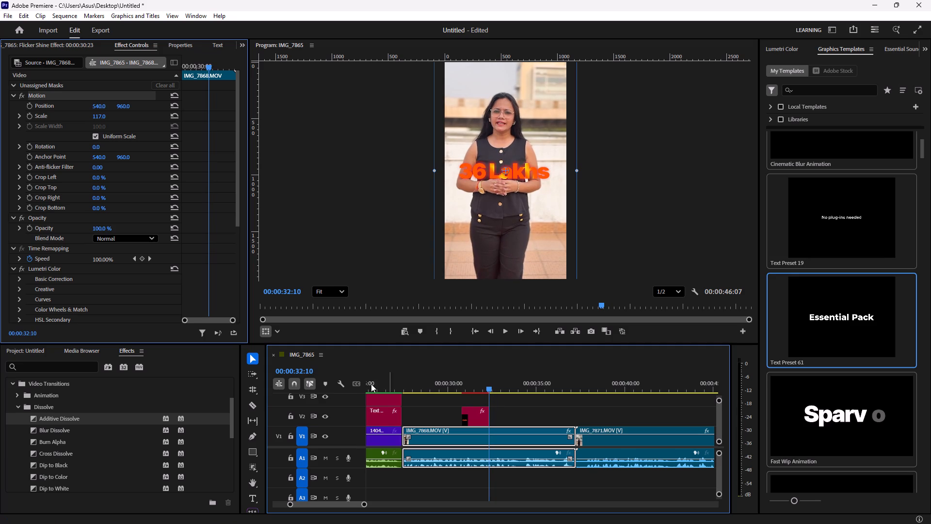
left_click(77, 348)
left_click(30, 353)
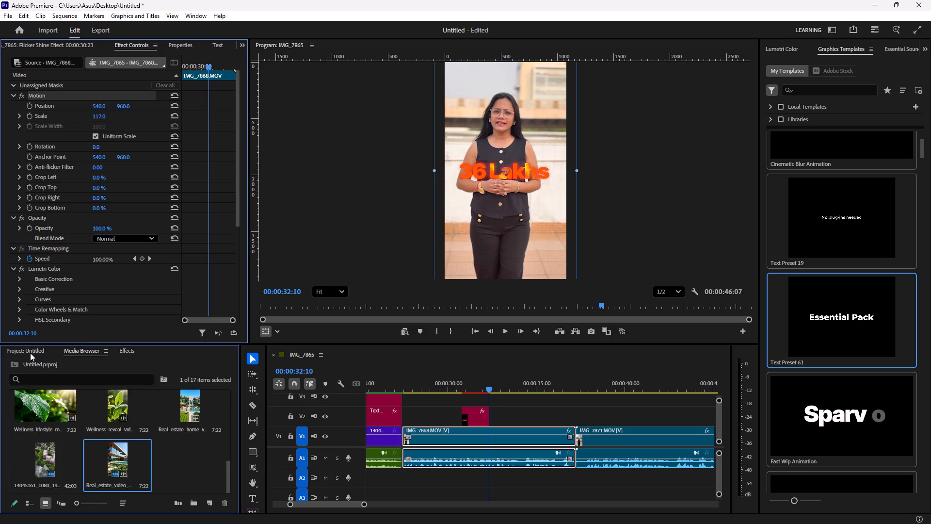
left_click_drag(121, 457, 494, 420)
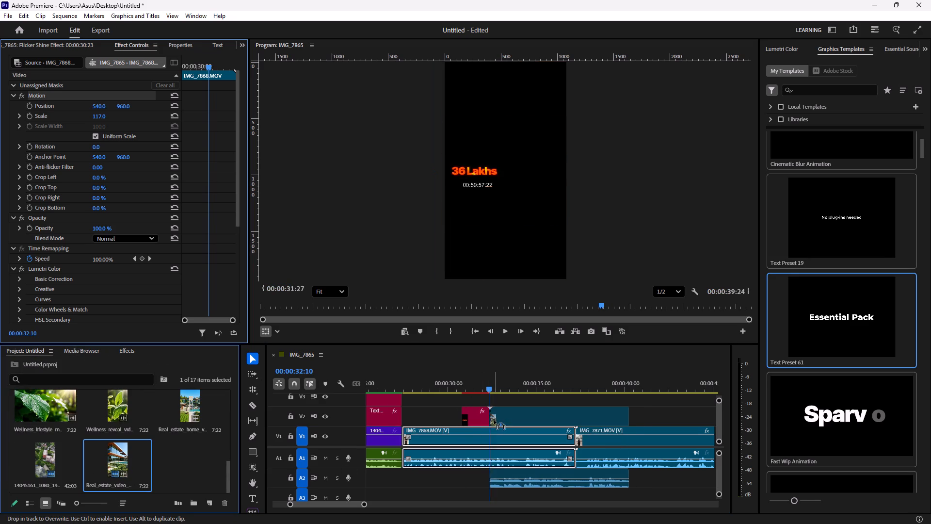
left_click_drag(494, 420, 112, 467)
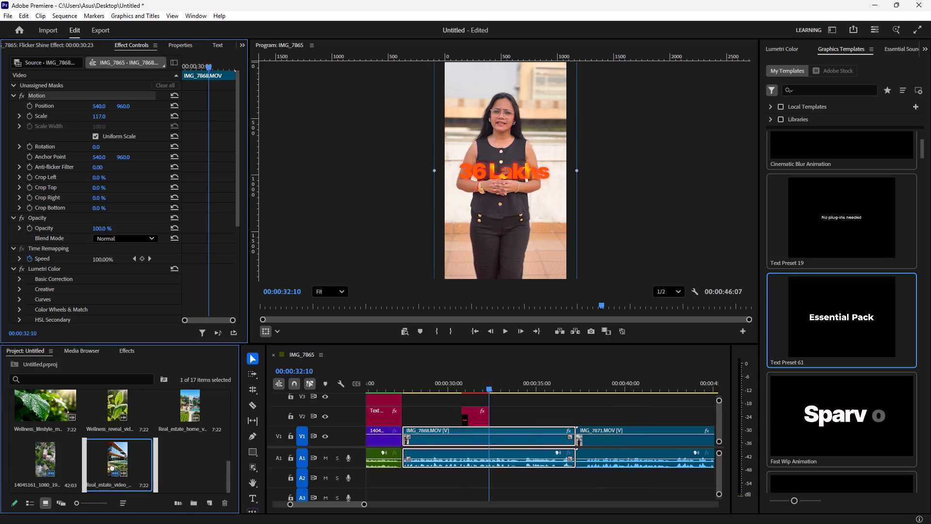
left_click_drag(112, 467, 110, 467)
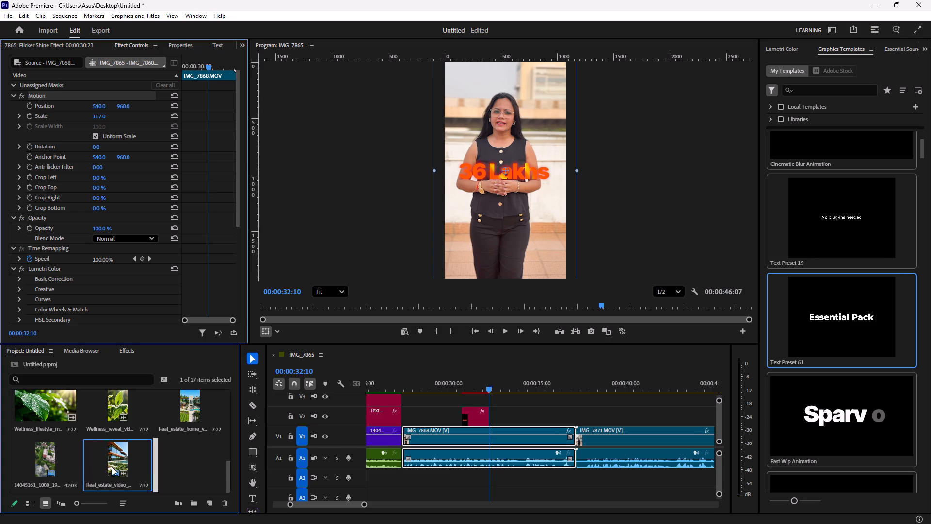
Import the Construction_transforming_into_m..._0b3b7354 video from Downloads into the project.
triple_click(185, 466)
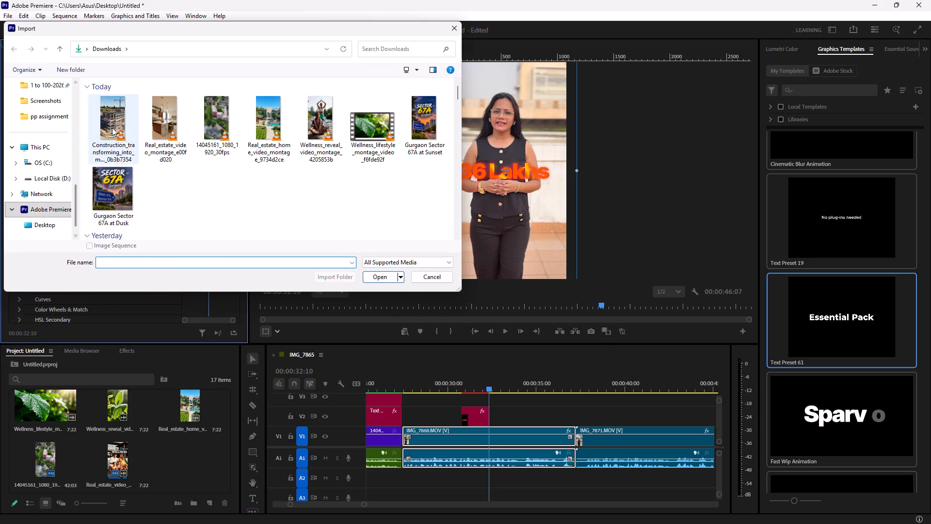
left_click(112, 128)
left_click(395, 280)
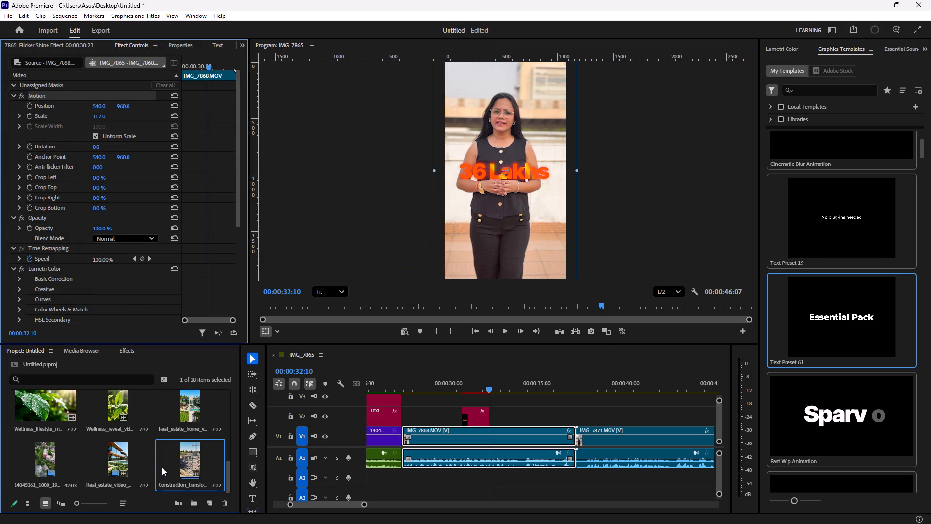
Place the construction clip on V2 at 00:00:32:10, directly after the "36 Lakhs" title.
left_click_drag(176, 465, 504, 424)
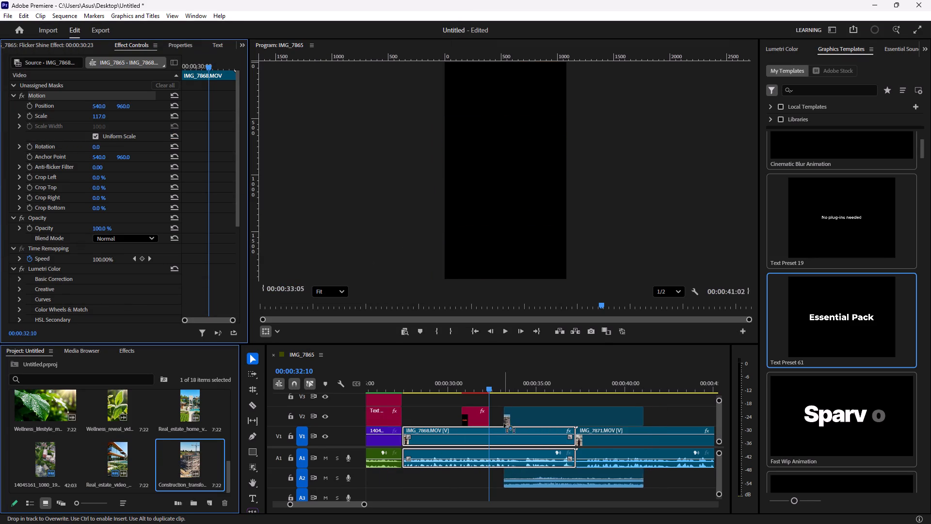
left_click_drag(504, 424, 490, 426)
Unlink the construction clip's video and audio, and delete its audio from A2.
left_click(517, 417)
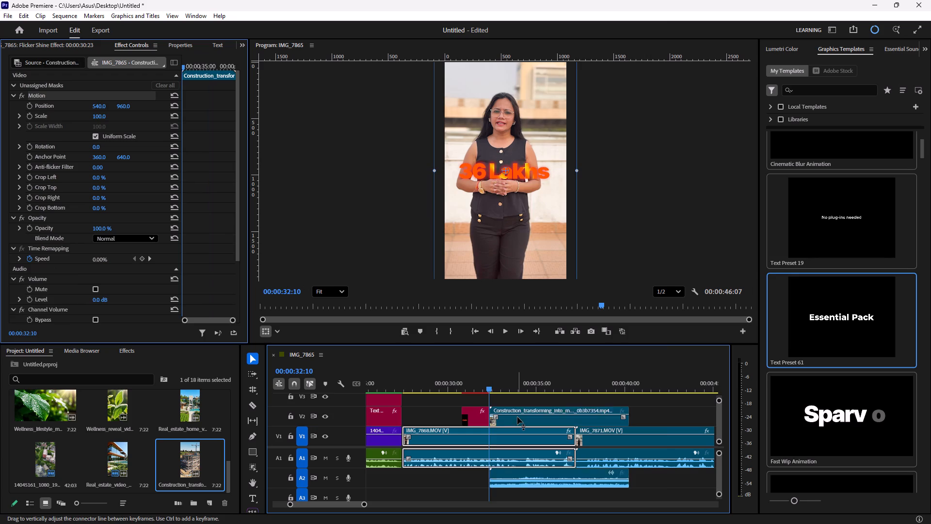
right_click(517, 417)
left_click(538, 191)
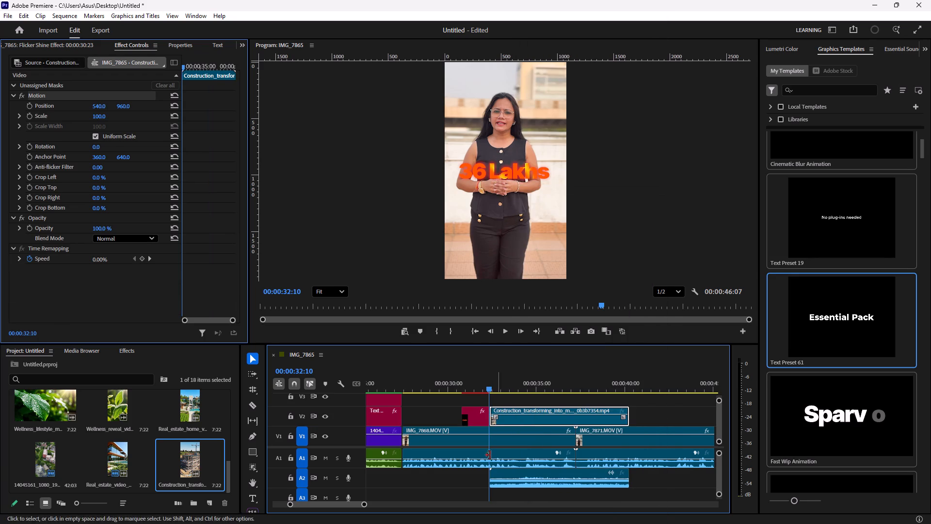
left_click(512, 489)
left_click(513, 482)
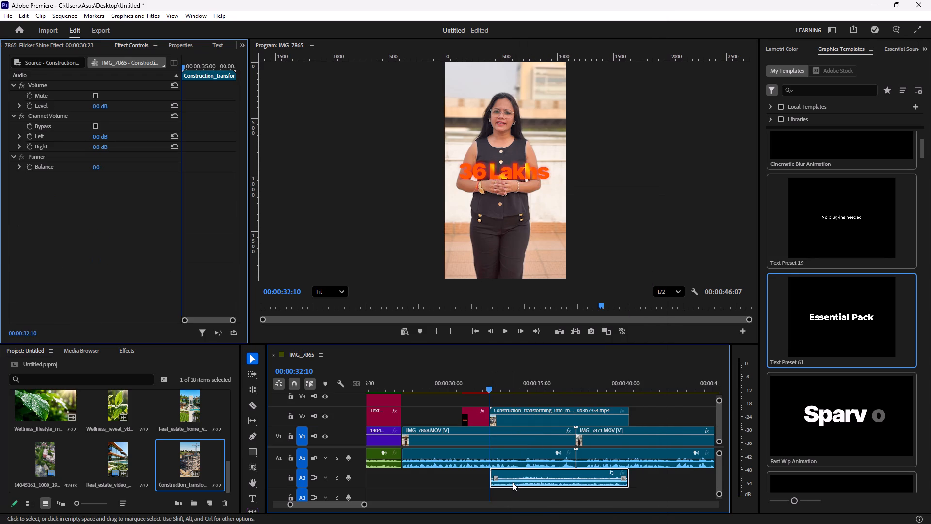
key("BackSpace")
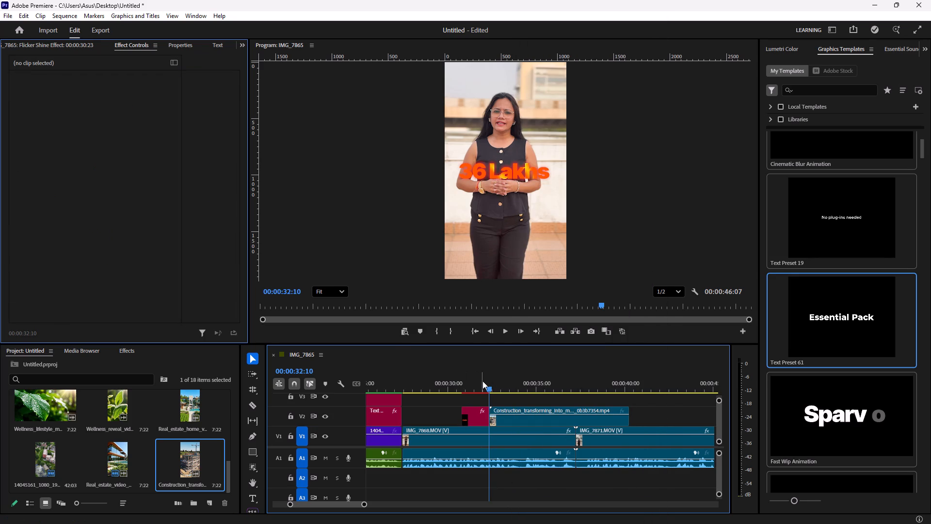
Render the sequence's video previews for the "36 Lakhs" title section.
key("Return")
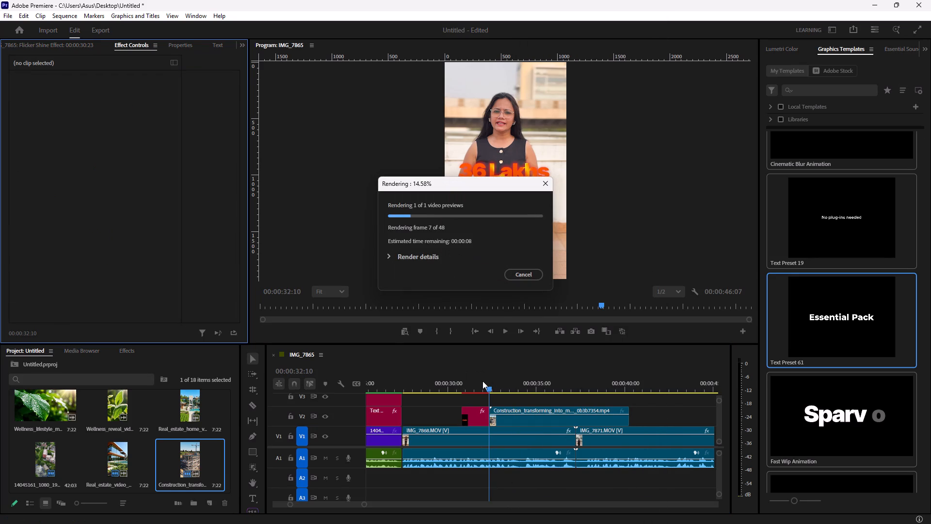
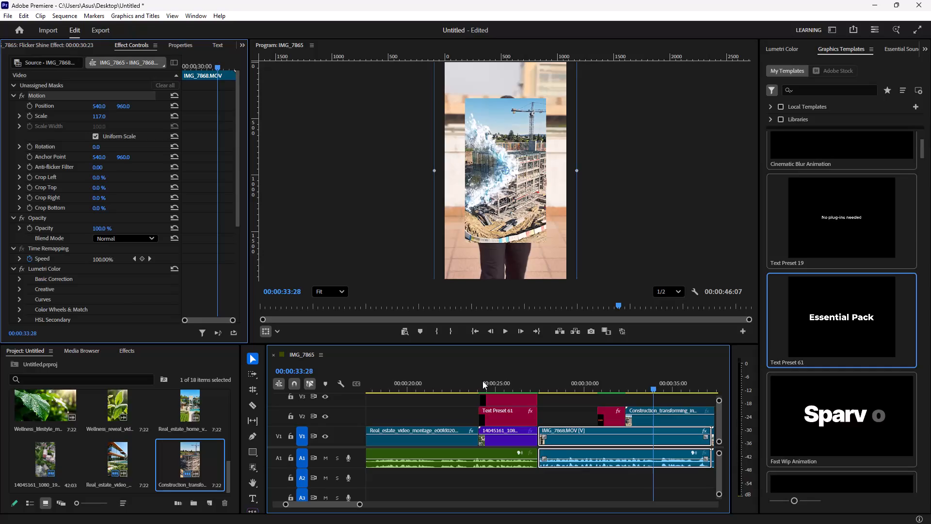
Scale the construction clip on V2 to 154 so it fills the vertical frame.
left_click(654, 418)
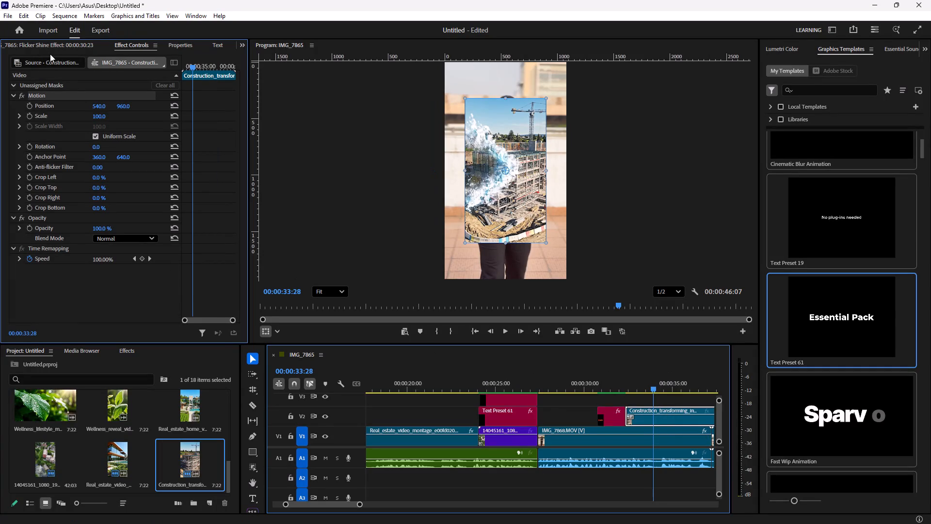
left_click_drag(99, 117, 95, 89)
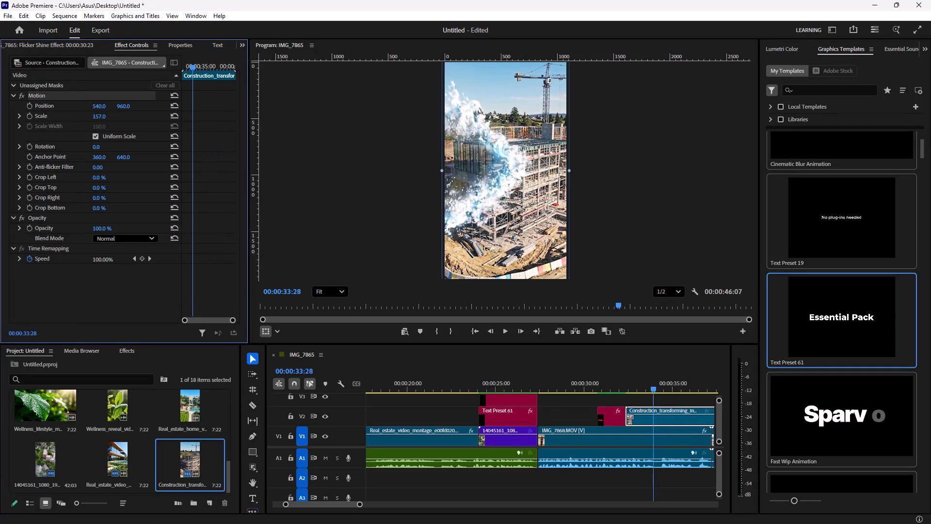
left_click_drag(95, 89, 94, 93)
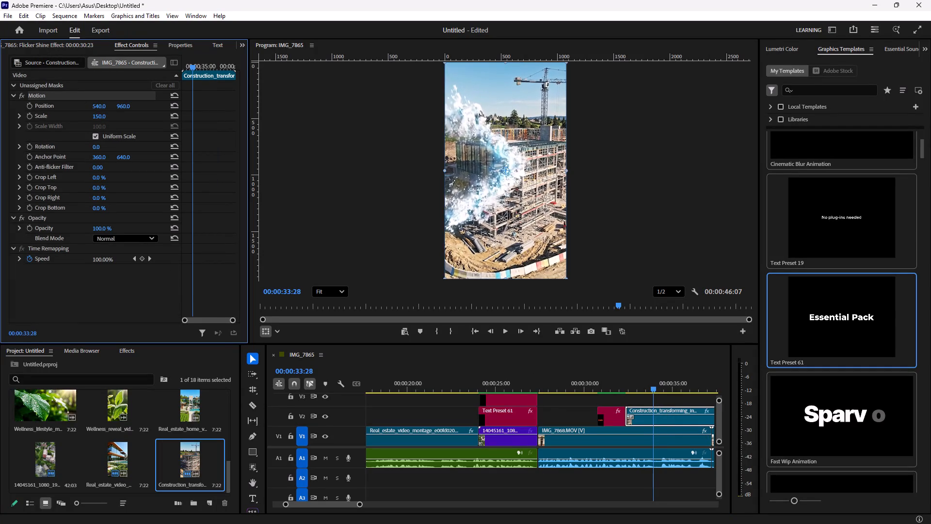
left_click_drag(94, 93, 94, 91)
Trim the end of the construction clip on V2 to 00:00:37:07, where IMG_7871 begins on V1.
key("space")
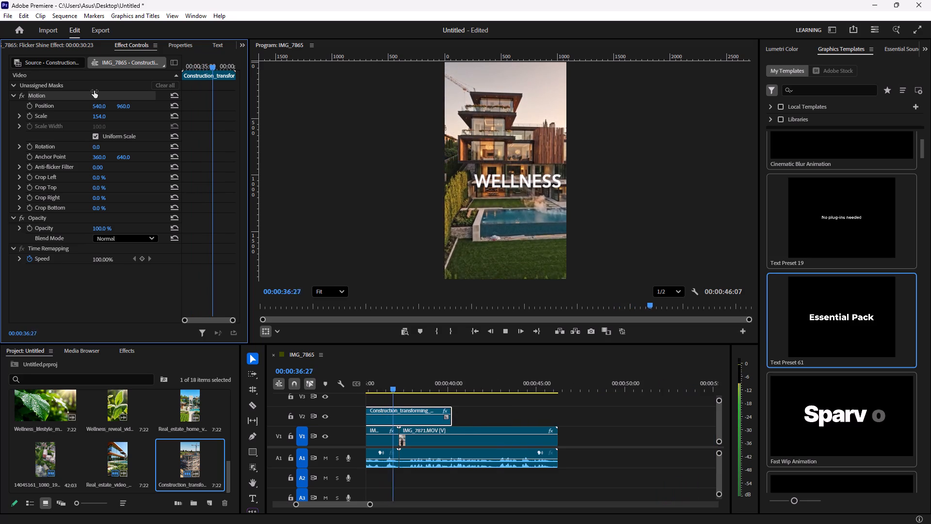
key("space")
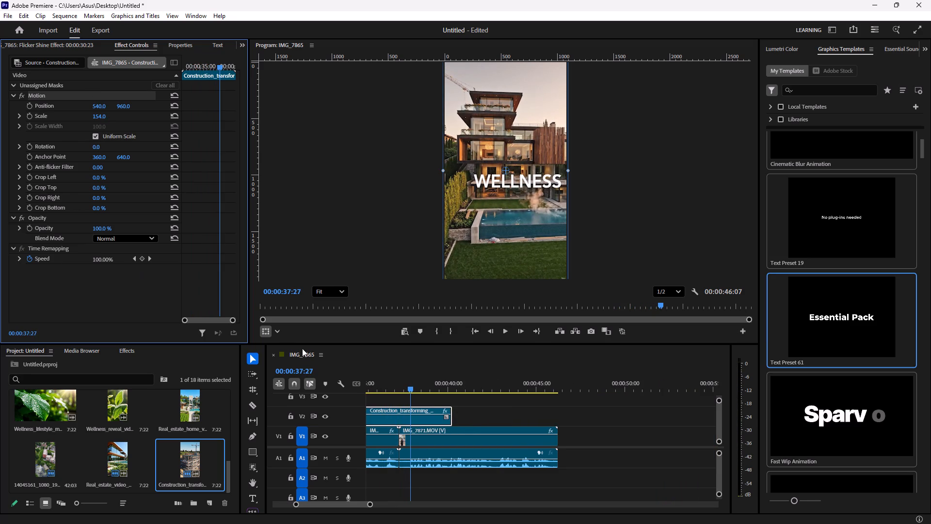
left_click_drag(411, 390, 346, 400)
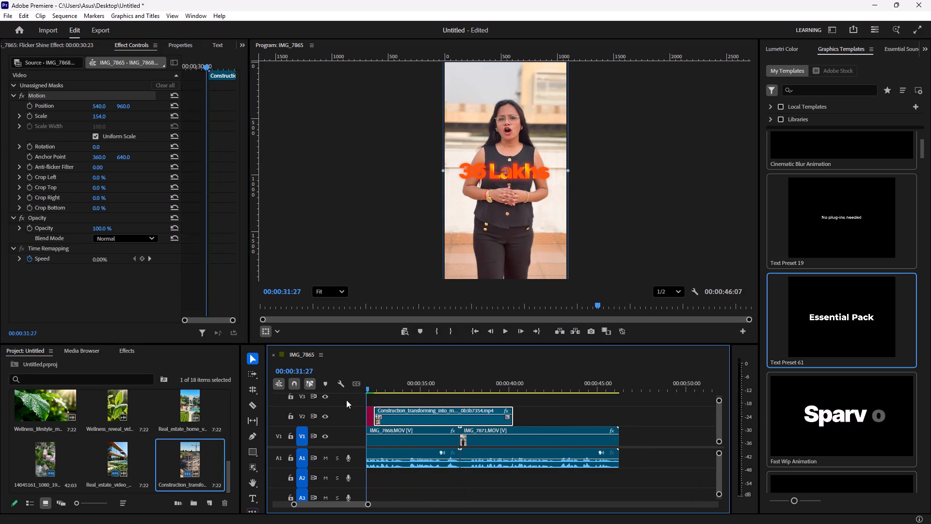
left_click_drag(346, 400, 392, 408)
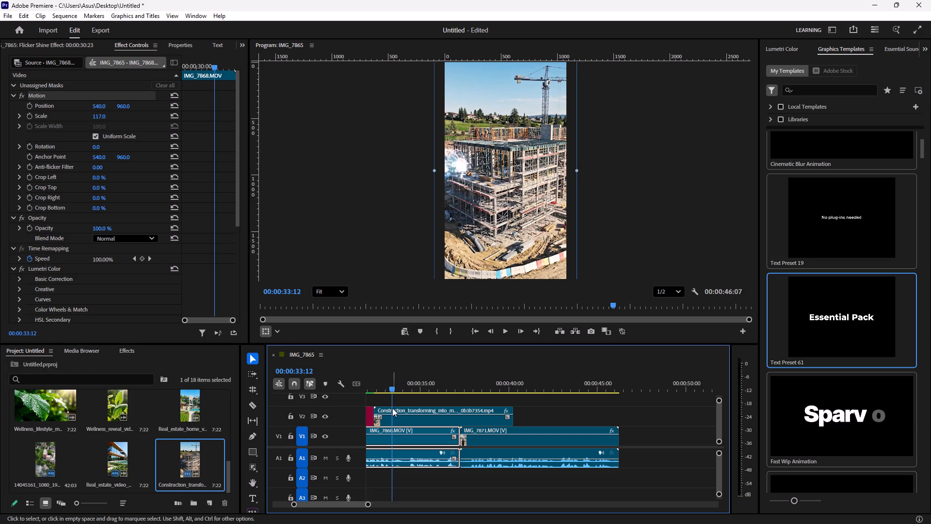
key("space")
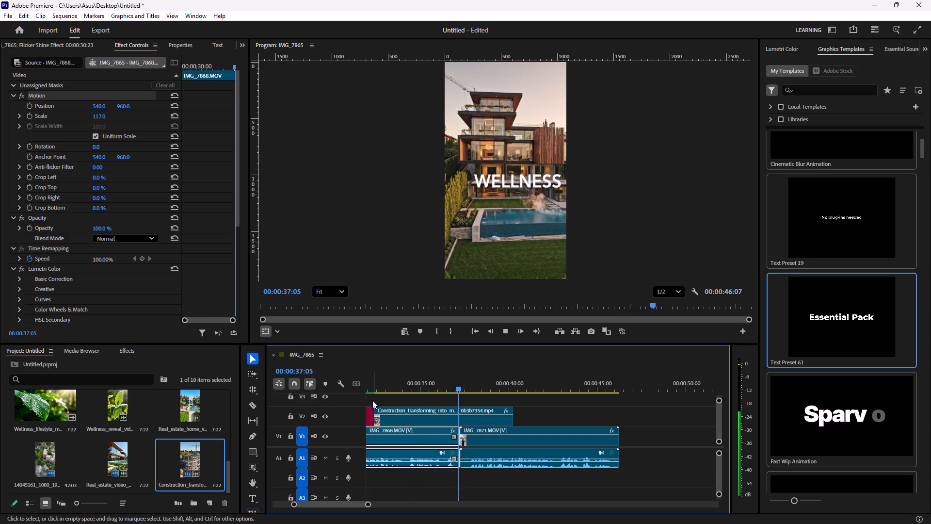
key("space")
left_click_drag(513, 409, 503, 410)
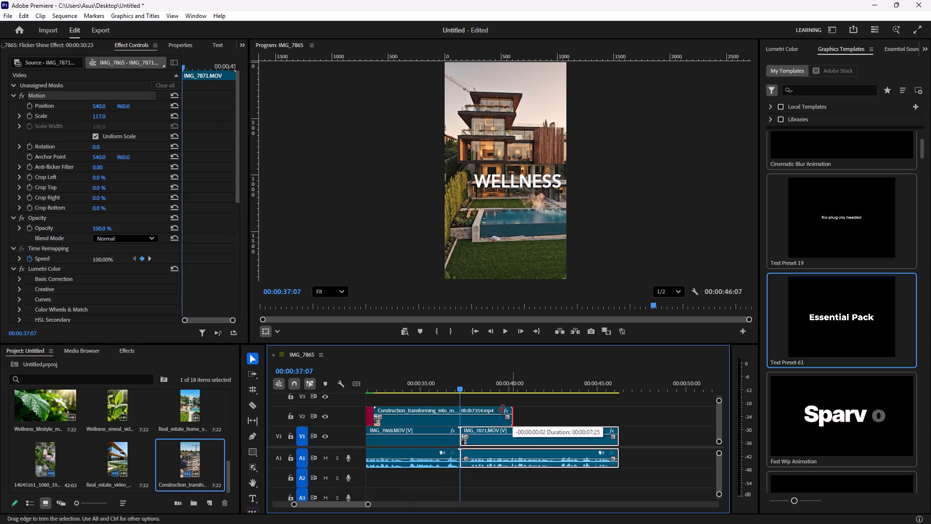
left_click_drag(503, 410, 461, 416)
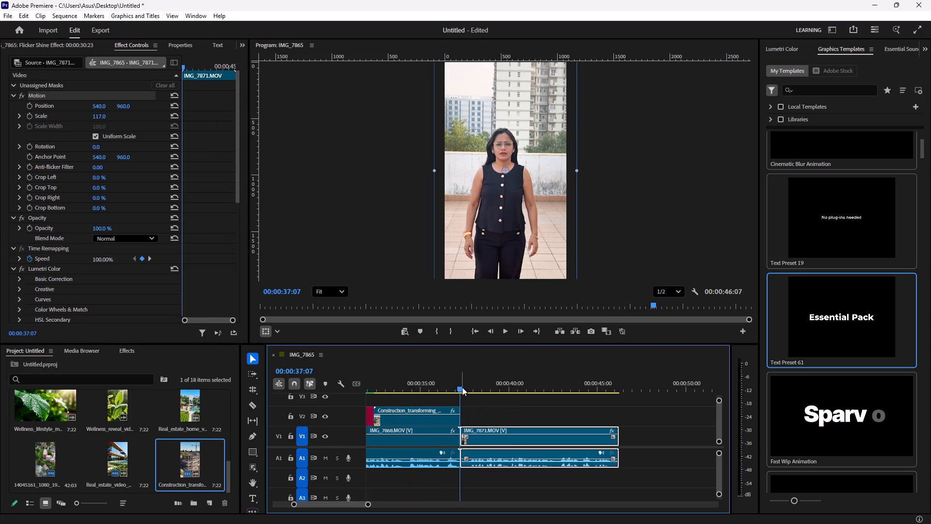
Play back the end of the construction clip and the following IMG_7871 section to check which voiceover needs B-roll.
left_click_drag(462, 387, 427, 398)
key("space")
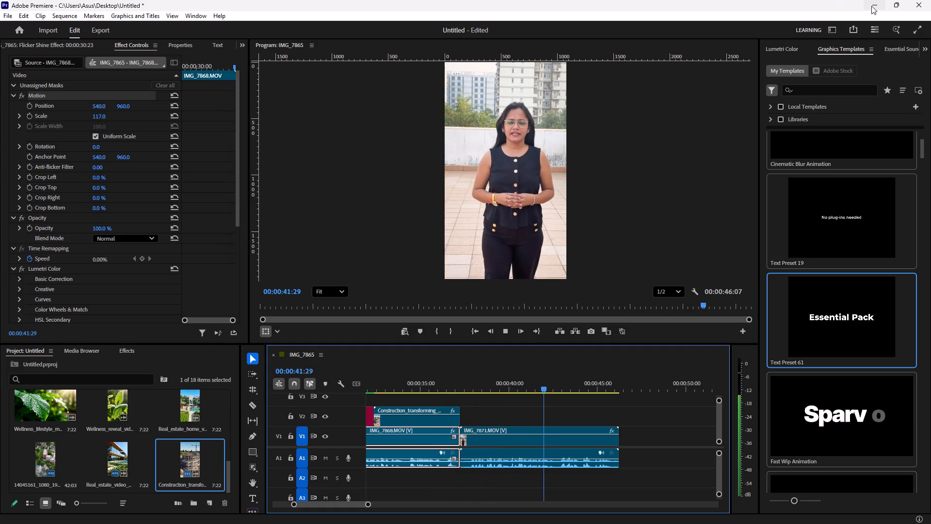
key("space")
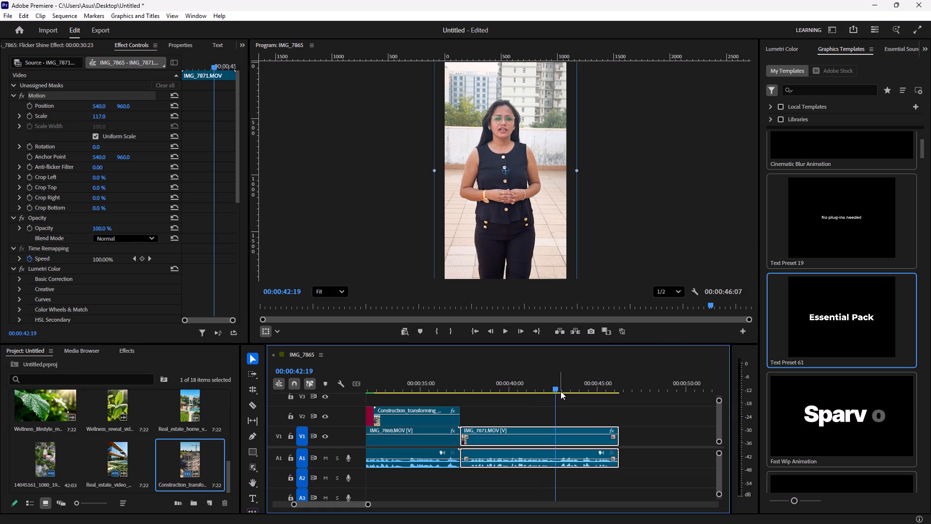
left_click_drag(557, 390, 469, 399)
key("space")
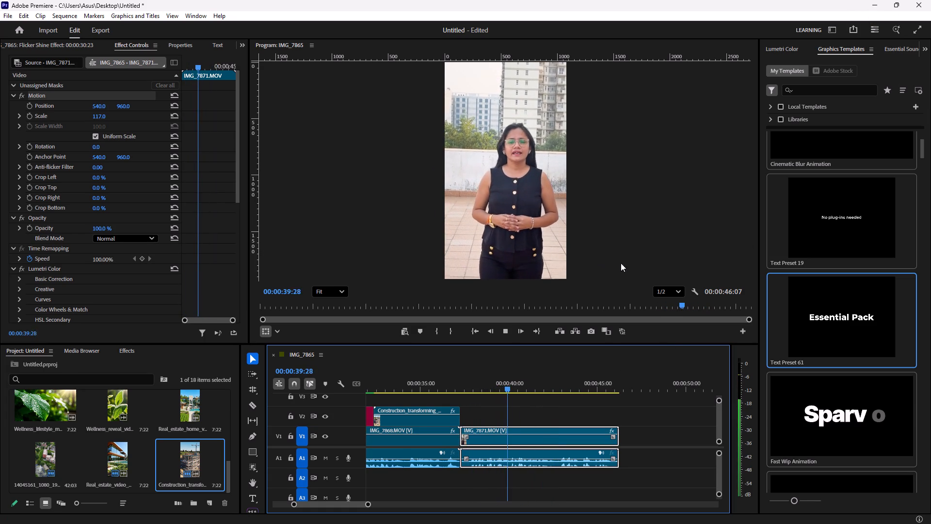
key("space")
left_click_drag(512, 389, 463, 401)
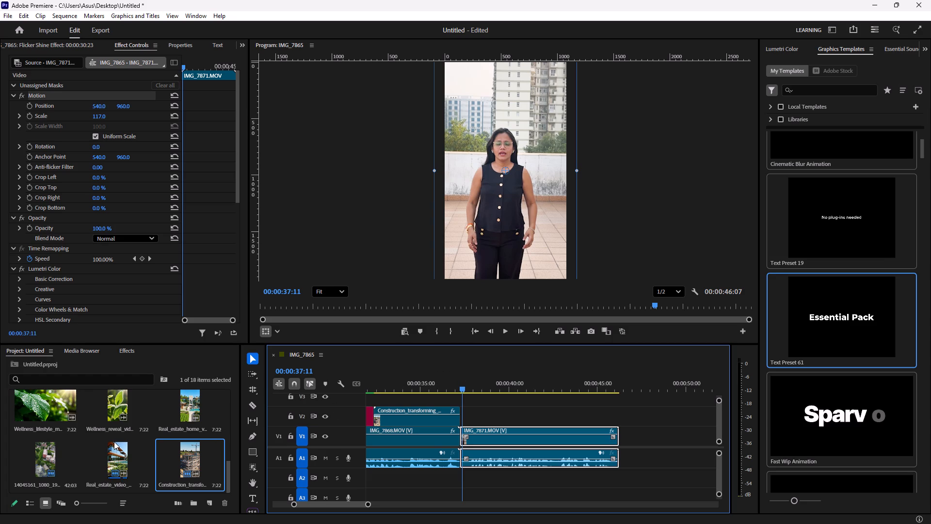
Place the Gurgaon Sector 67A at Sunset image on V2 at 00:00:37:07, directly after the construction clip.
scroll(113, 453, "up", 3)
scroll(113, 453, "down", 2)
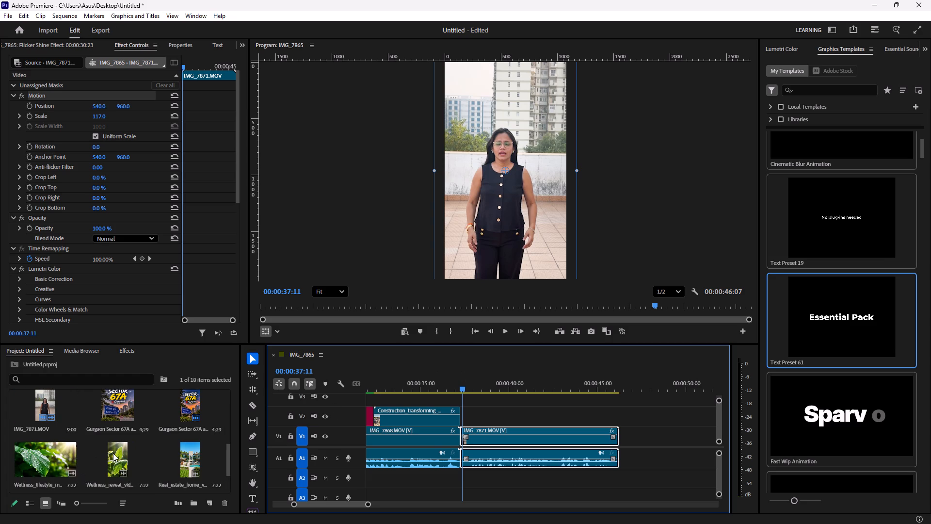
left_click_drag(126, 402, 158, 422)
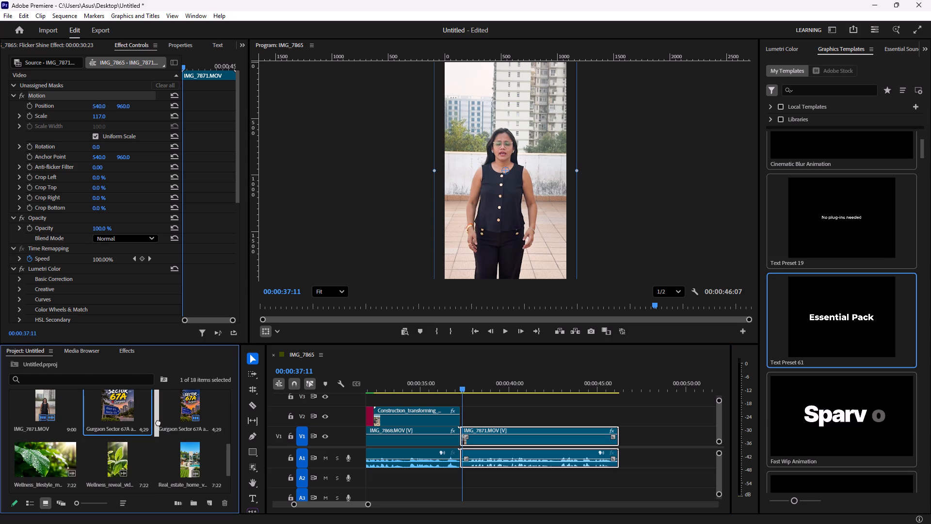
left_click_drag(158, 422, 111, 412)
left_click(193, 404)
left_click_drag(191, 403, 456, 458)
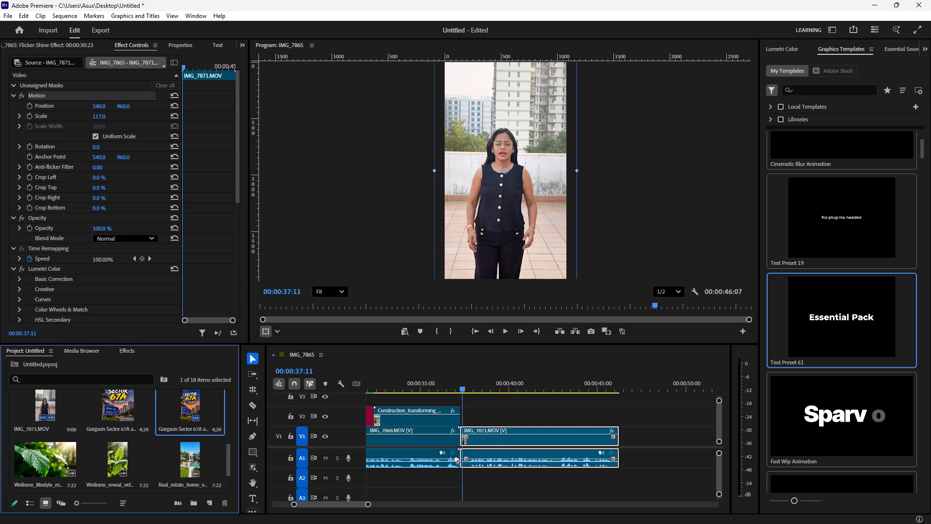
left_click_drag(456, 458, 461, 411)
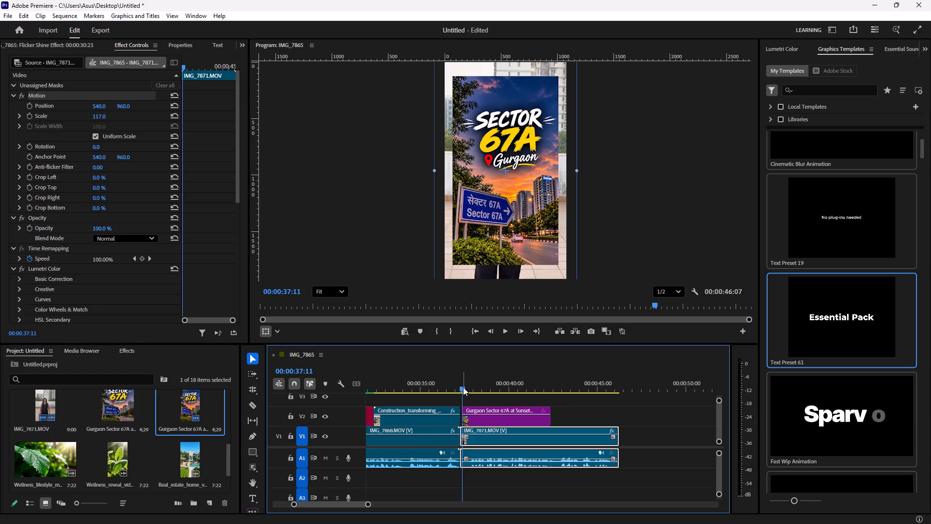
left_click_drag(463, 387, 454, 390)
left_click(476, 408)
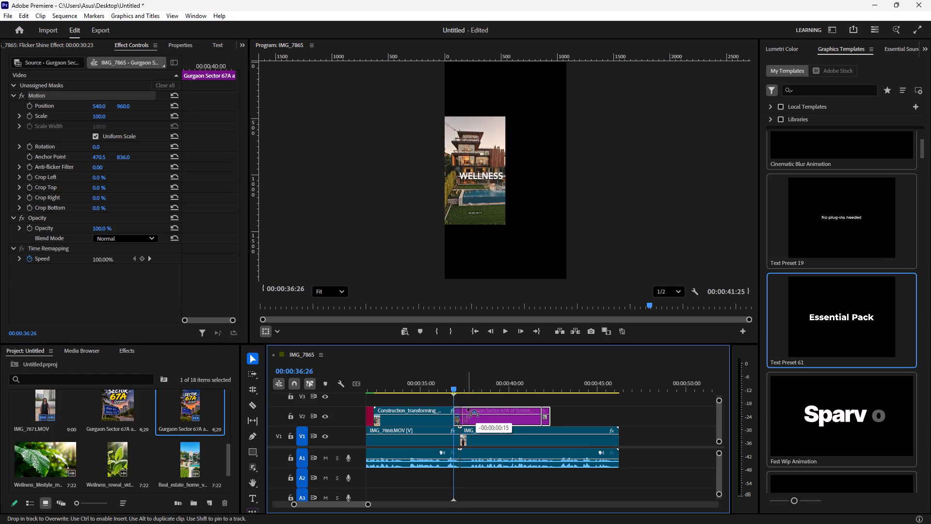
key("space")
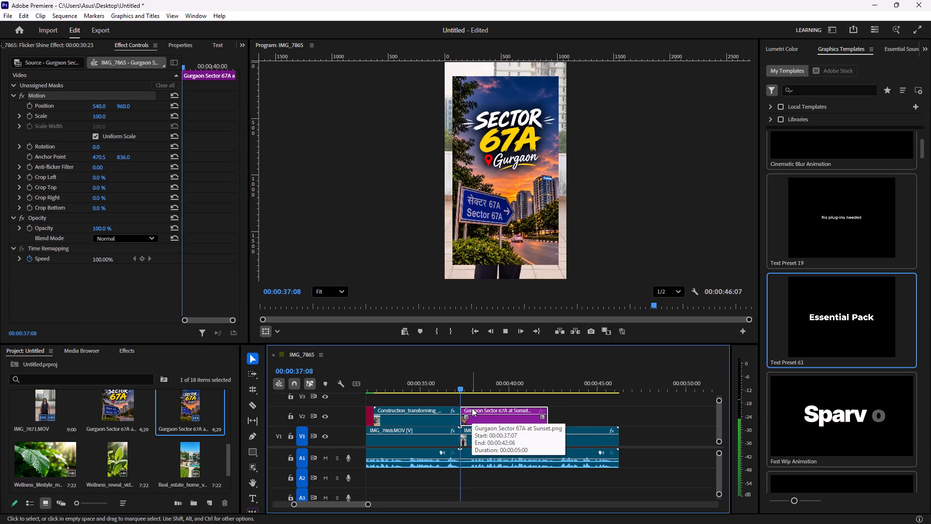
key("space")
Scale the Gurgaon Sector 67A image to 132 so it covers the whole frame.
left_click(484, 417)
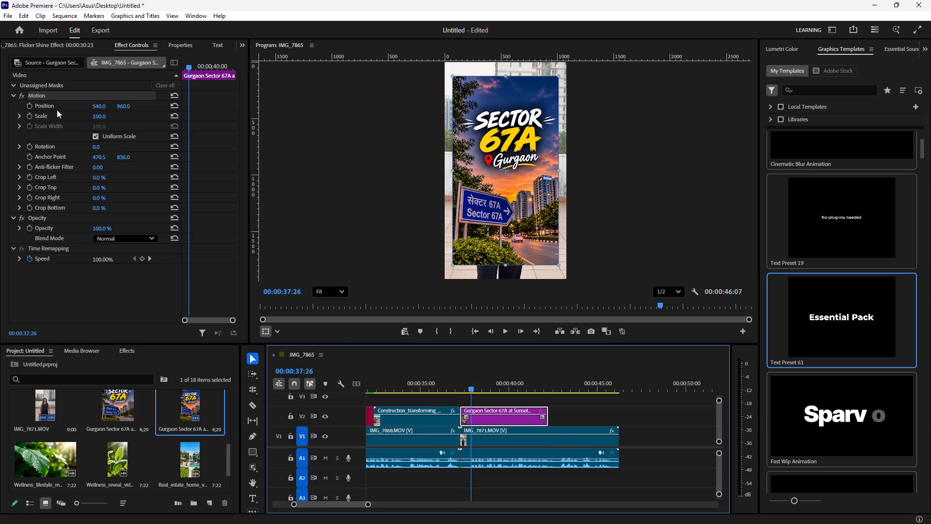
left_click_drag(101, 117, 100, 108)
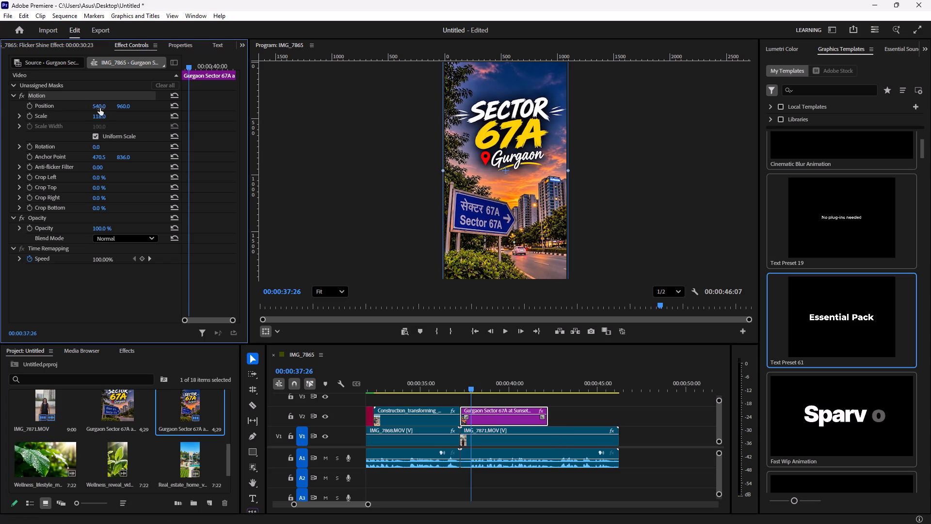
left_click_drag(106, 115, 106, 108)
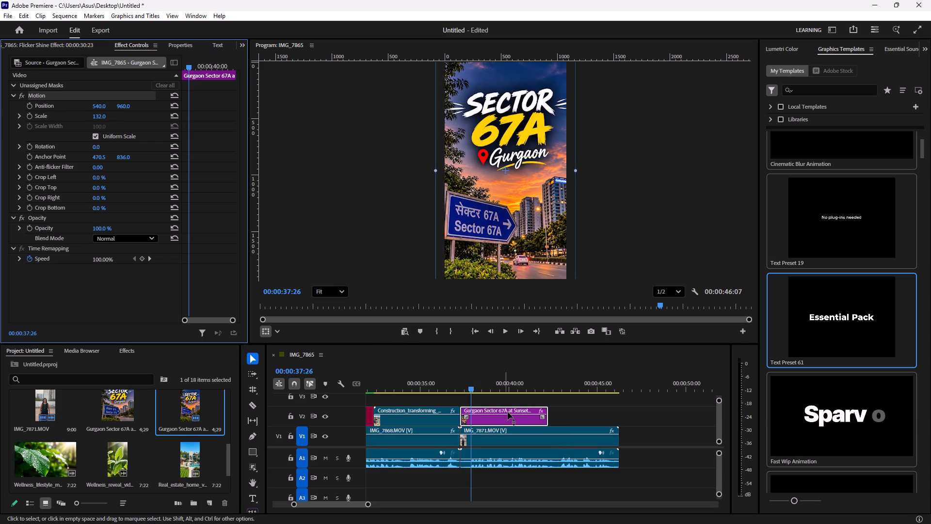
Animate the Sector 67A image's horizontal position with keyframes of 619 at 00:00:37:10 and 492 at 00:00:40:10.
left_click_drag(472, 385, 463, 390)
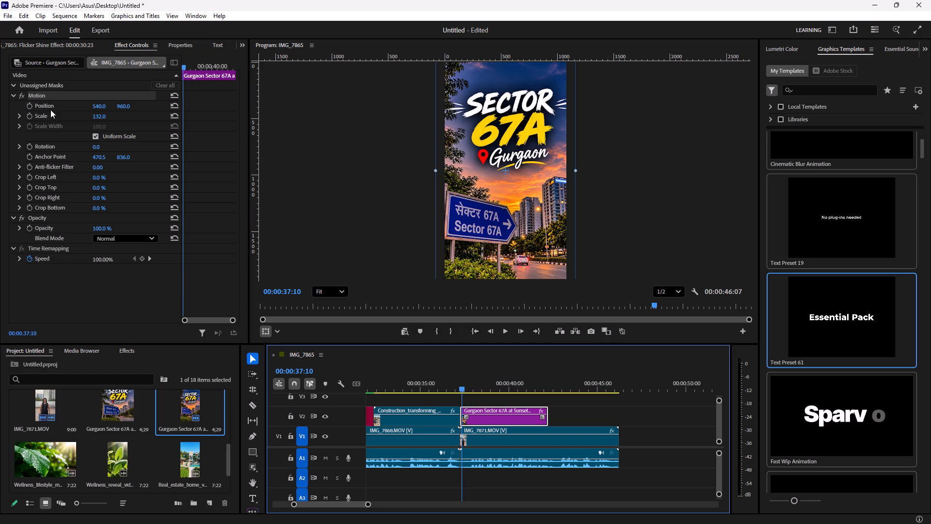
left_click(32, 106)
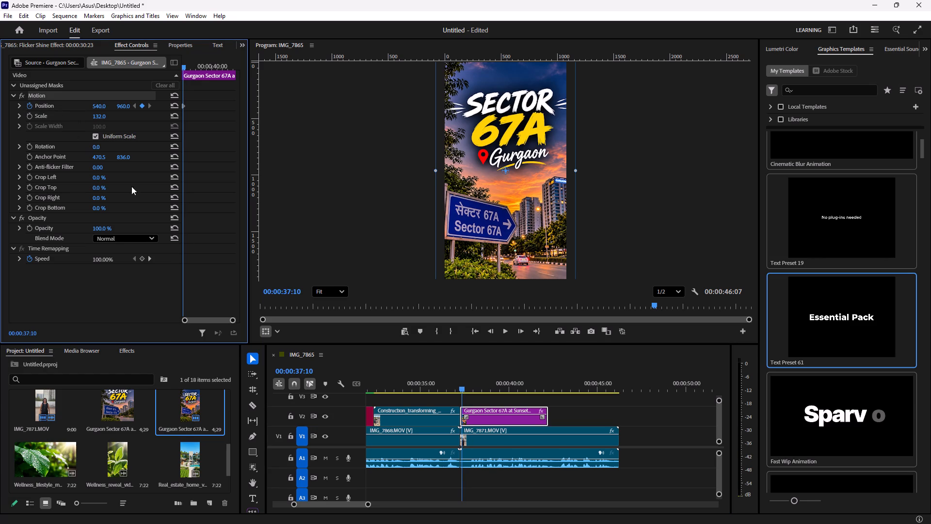
left_click_drag(96, 104, 94, 58)
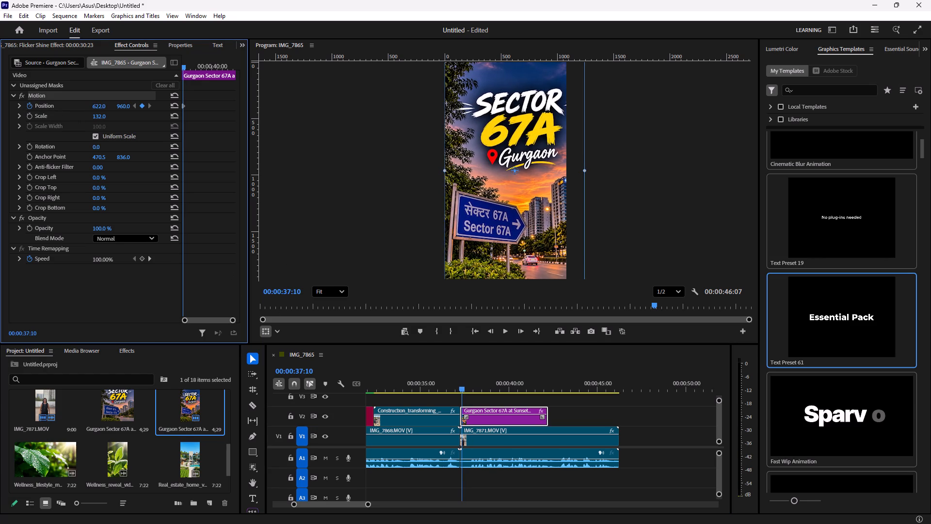
left_click_drag(94, 58, 94, 65)
key("space")
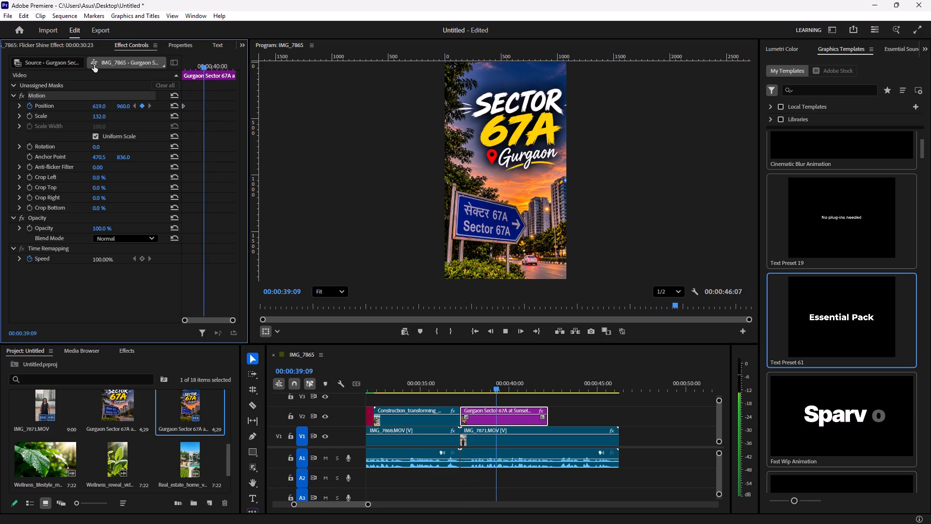
key("space")
left_click_drag(102, 105, 103, 113)
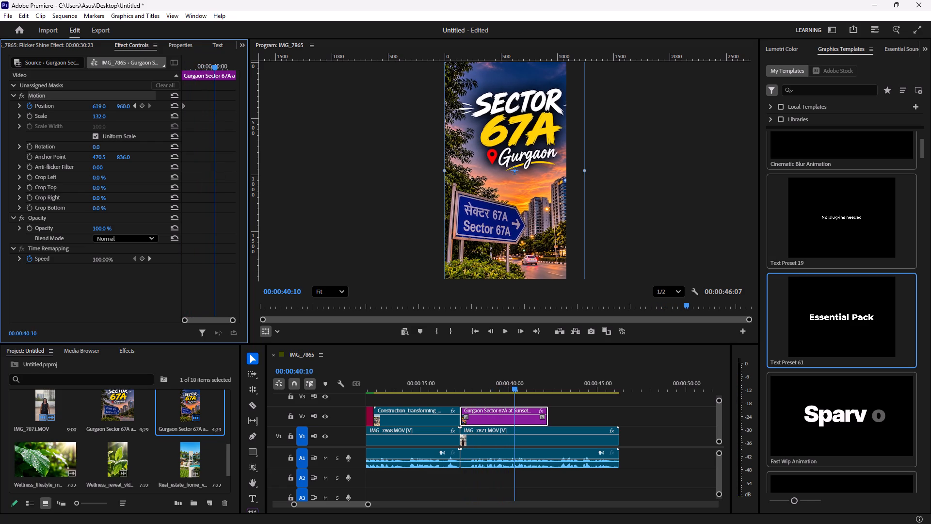
left_click_drag(103, 113, 110, 166)
Keyframe the Sector 67A image's scale at 132 at 00:00:40:10, and at 00:00:41:01 set scale 118 and position 542, 947.
left_click(32, 117)
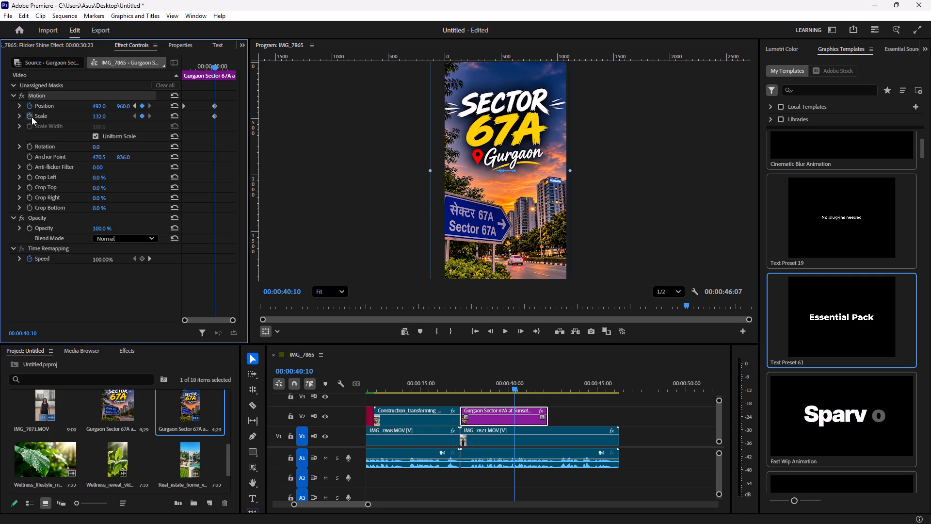
key("space")
key("space")
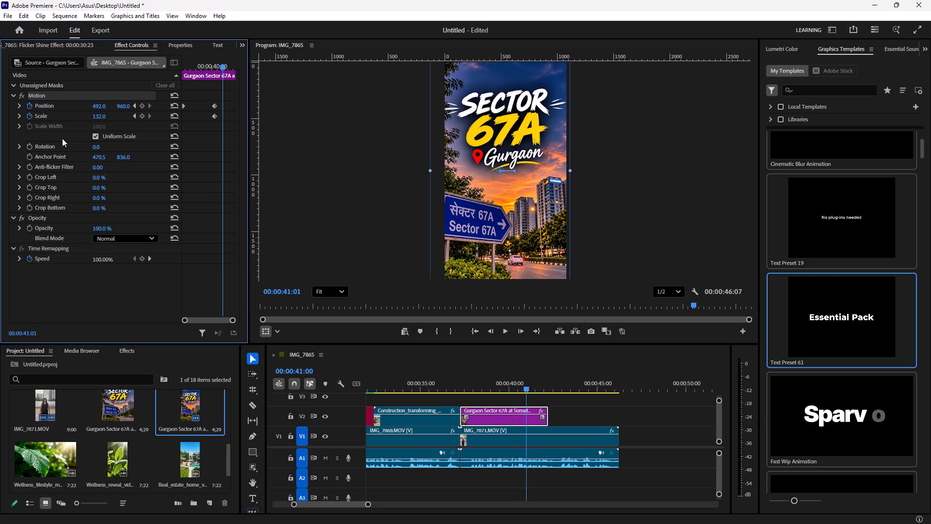
left_click(96, 115)
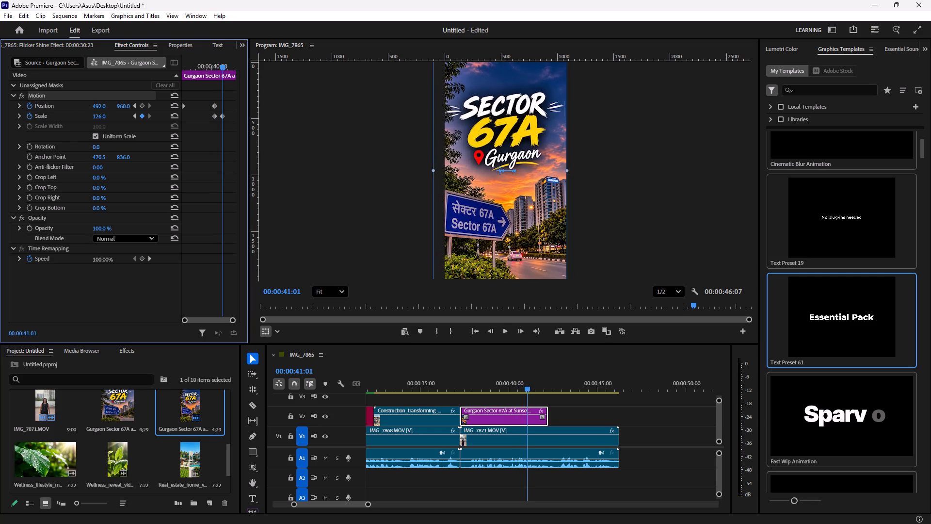
left_click_drag(98, 106, 99, 95)
left_click(100, 114)
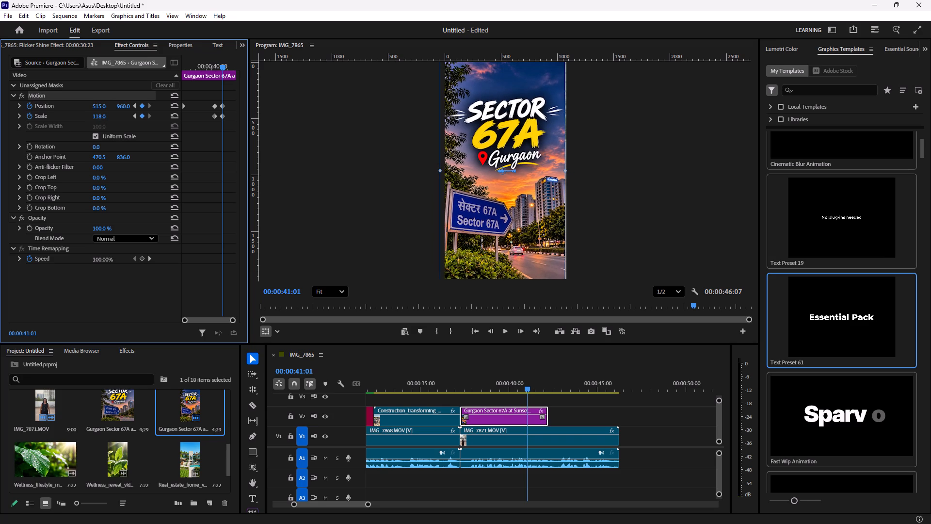
left_click_drag(95, 106, 100, 98)
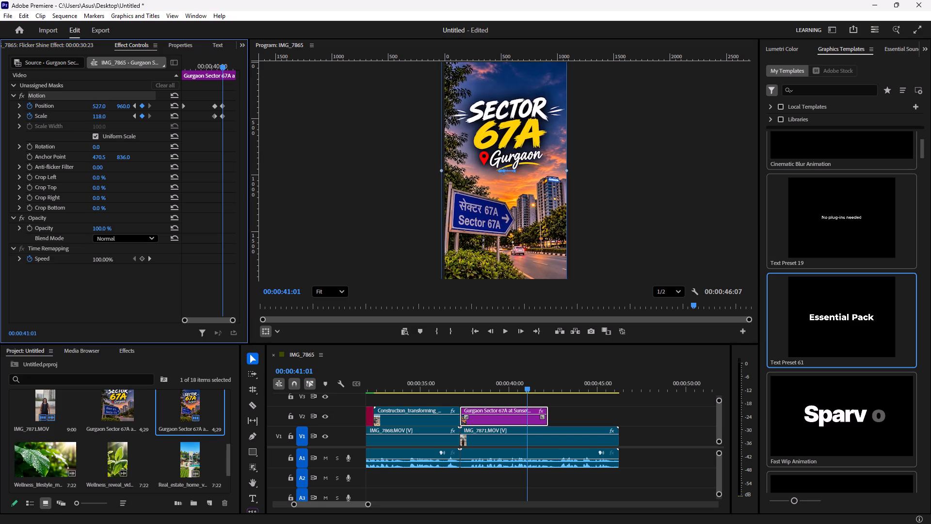
left_click_drag(100, 98, 99, 95)
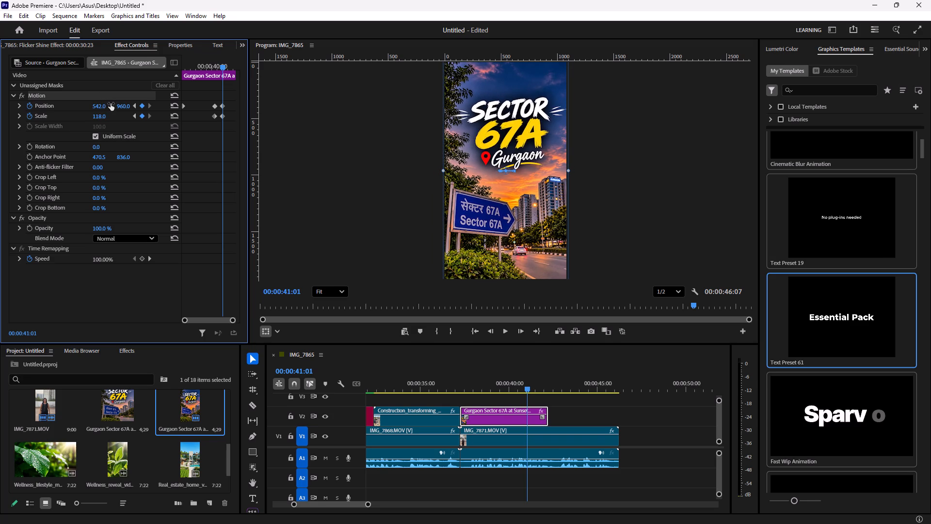
left_click_drag(119, 104, 119, 111)
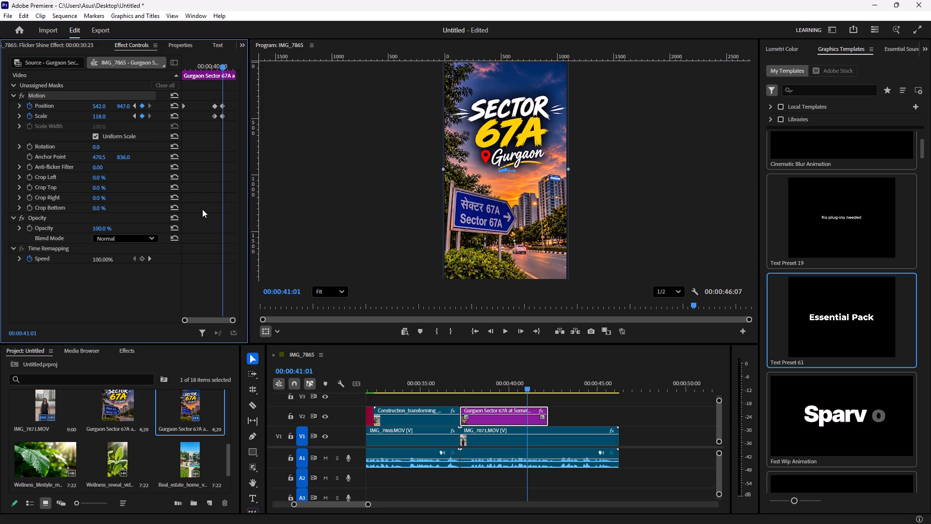
Play back the Sector 67A image's position and scale animation from the end of the construction clip.
key("space")
key("space")
left_click_drag(540, 390, 505, 400)
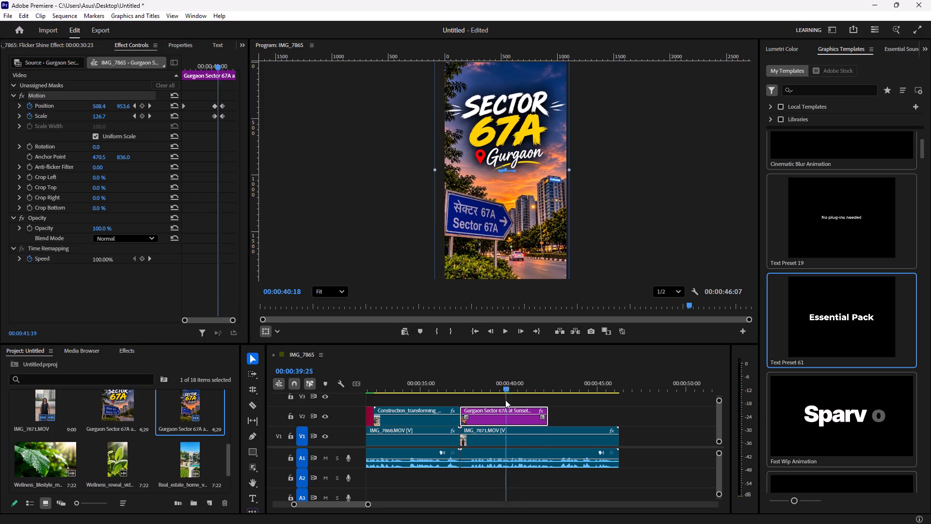
left_click_drag(505, 400, 453, 403)
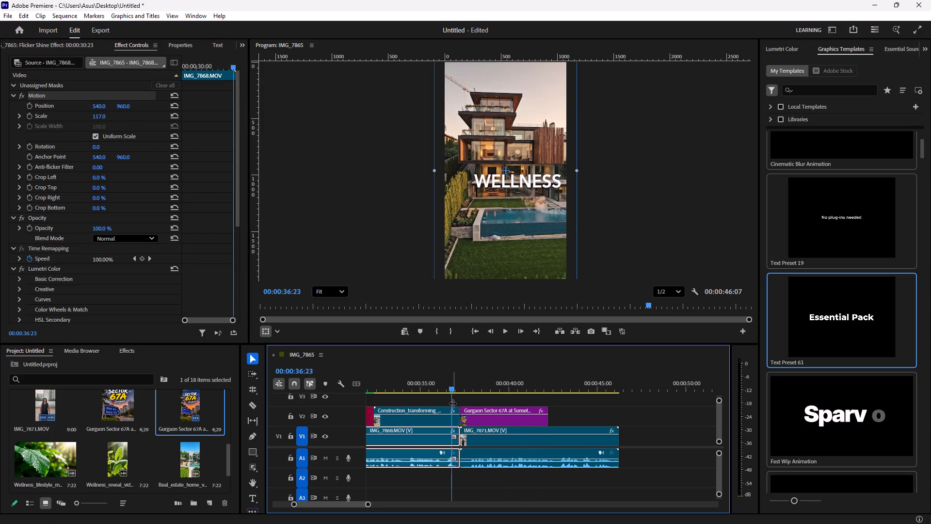
key("space")
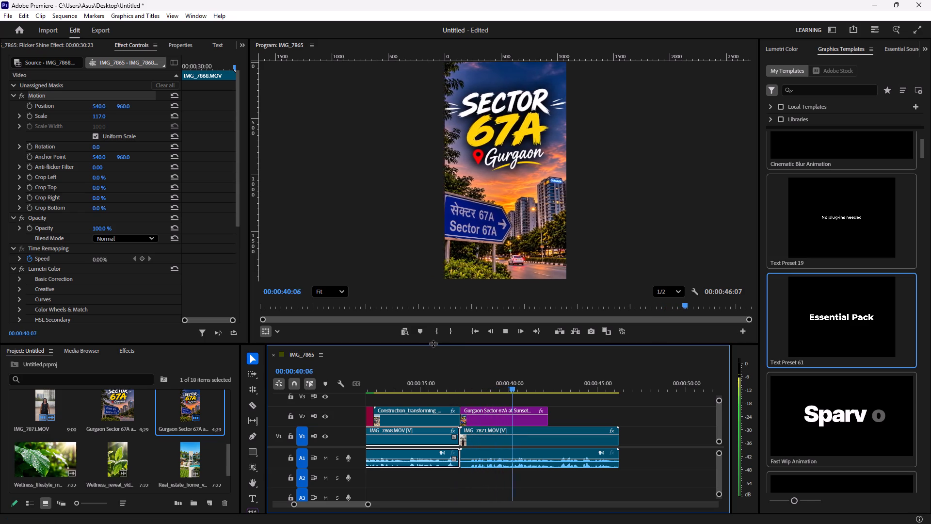
key("space")
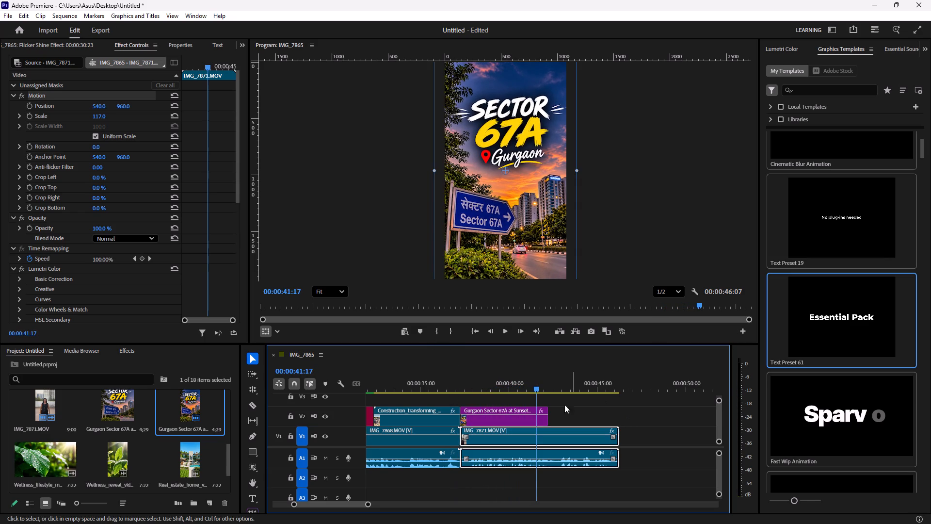
left_click_drag(533, 390, 471, 398)
key("space")
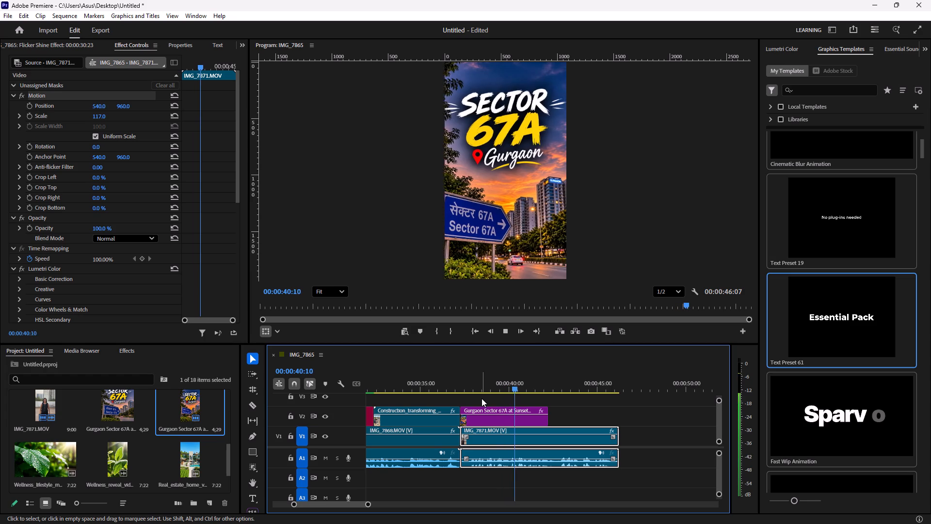
key("space")
left_click_drag(534, 391, 487, 400)
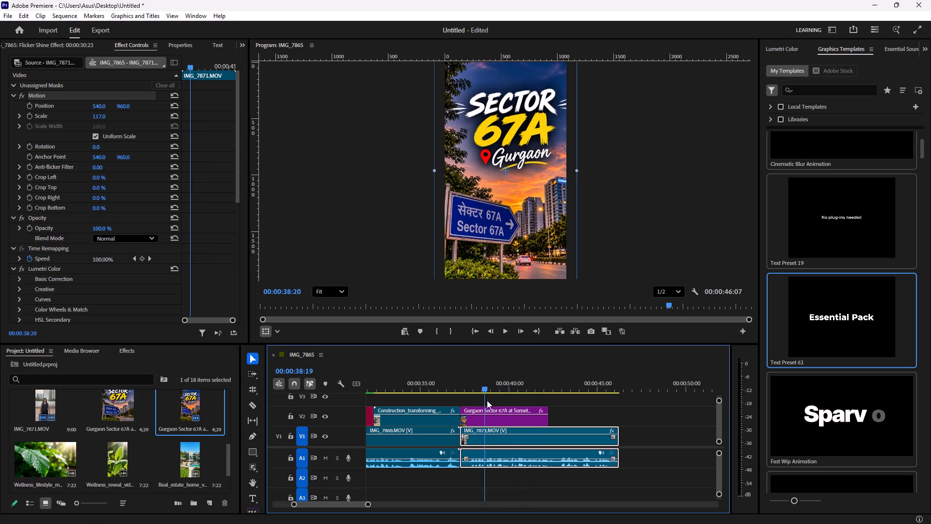
left_click_drag(487, 400, 481, 402)
key("space")
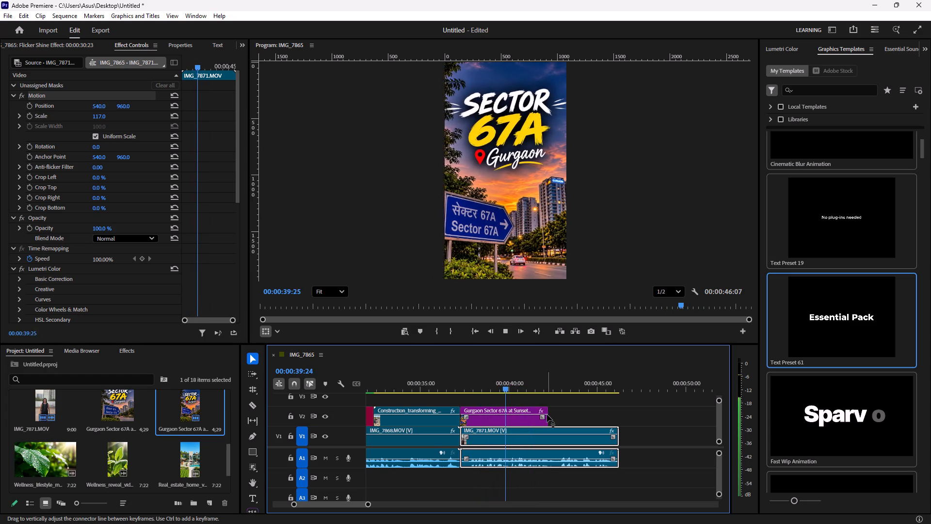
key("space")
Trim the end of the Sector 67A image on V2 to a duration of about 00:00:03:04 and review the cut.
left_click_drag(548, 411, 547, 411)
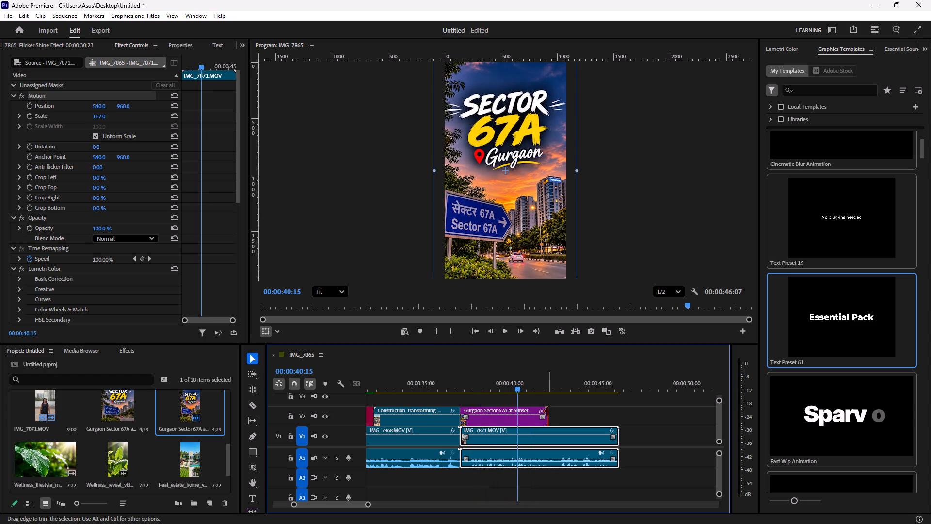
left_click_drag(547, 411, 521, 414)
key("space")
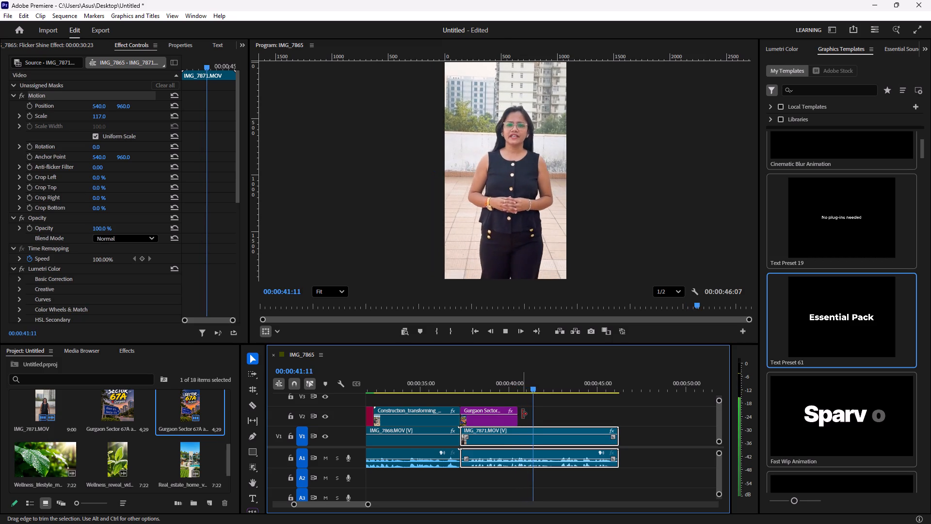
key("space")
left_click_drag(547, 390, 497, 401)
key("space")
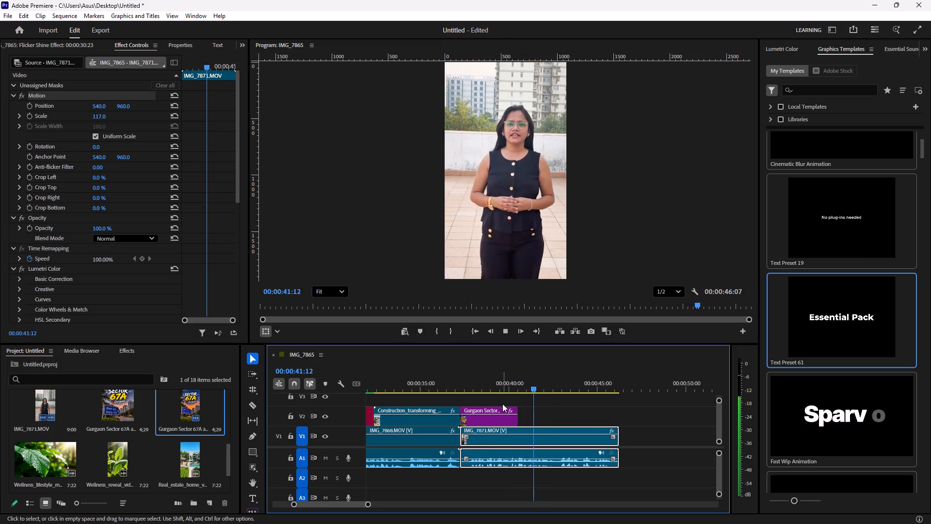
key("space")
left_click(517, 409)
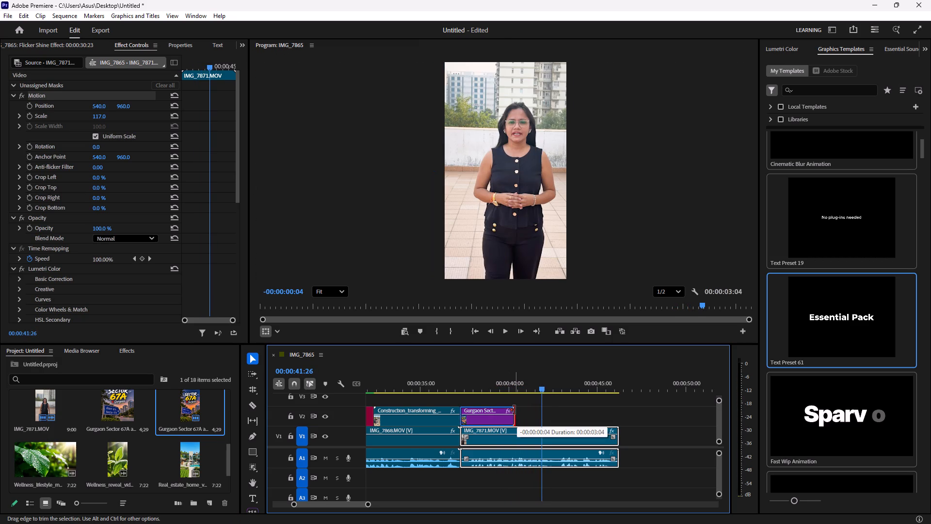
left_click_drag(543, 391, 522, 399)
key("space")
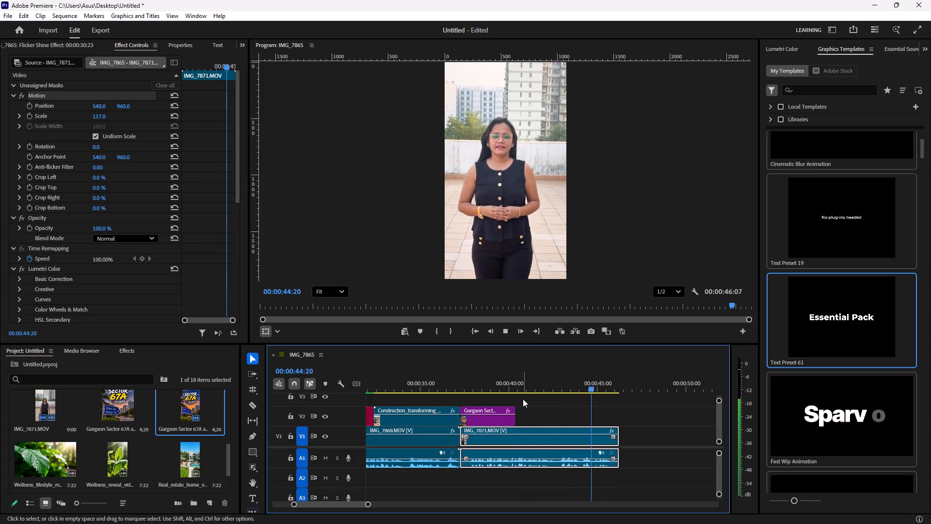
key("space")
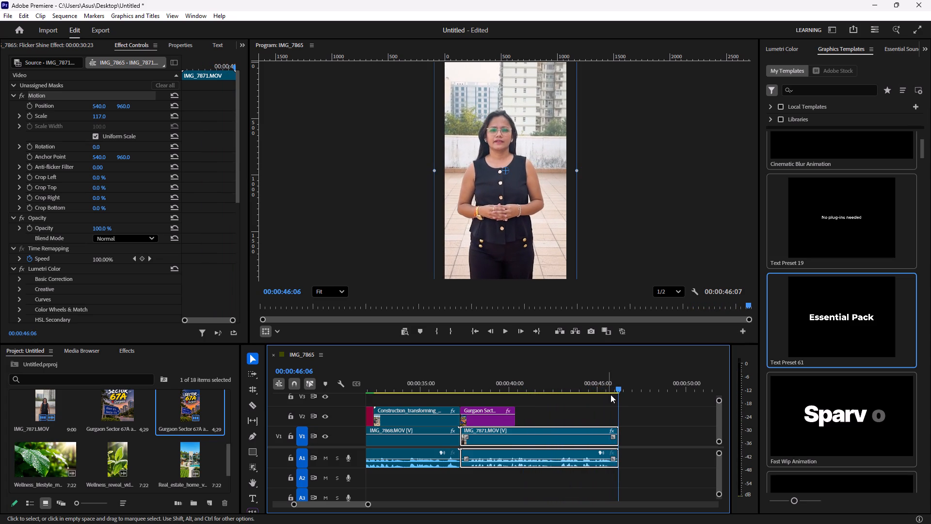
Return the playhead to 00:00:00:00 and save the project.
left_click_drag(619, 390, 105, 418)
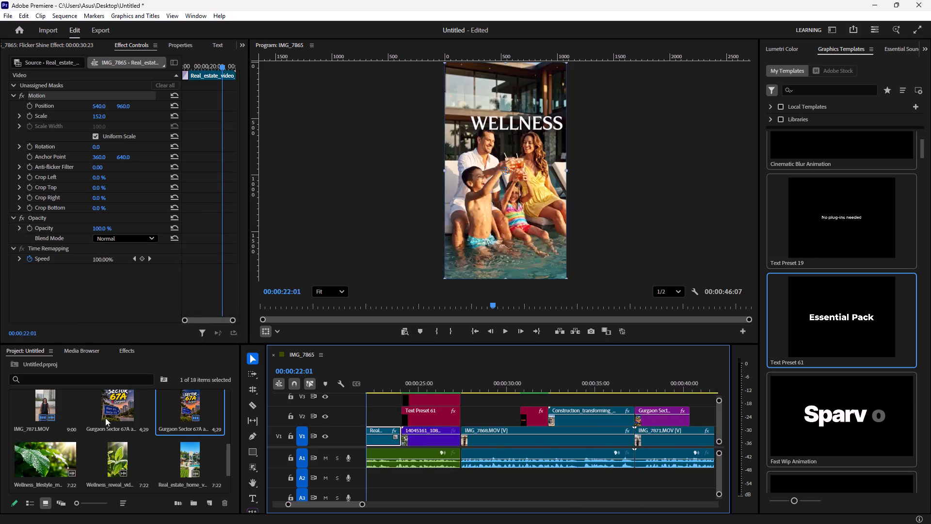
left_click_drag(105, 418, 0, 418)
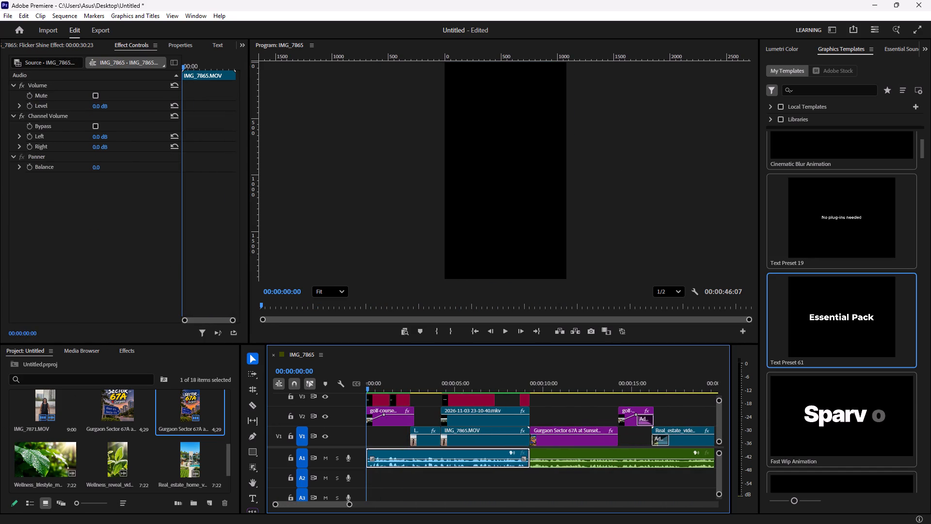
scroll(143, 397, "down", 9)
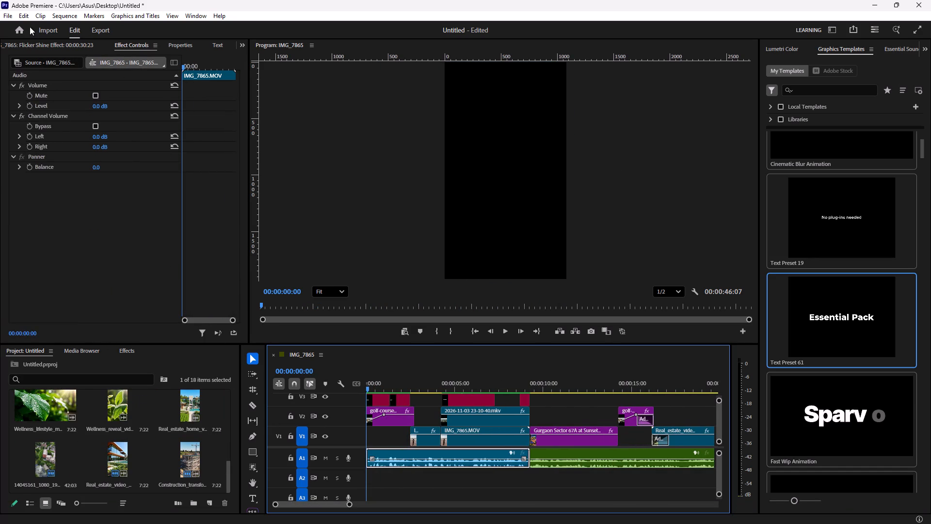
left_click(7, 15)
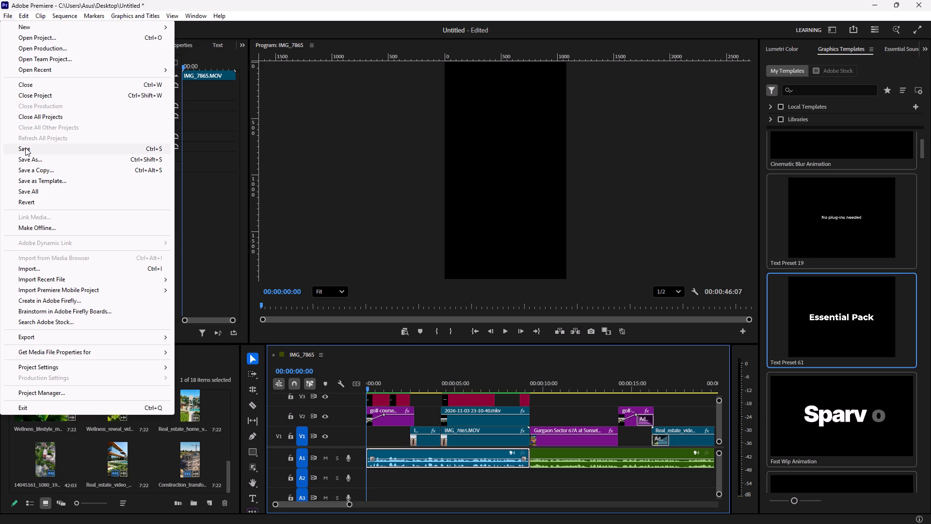
left_click(25, 149)
left_click(104, 282)
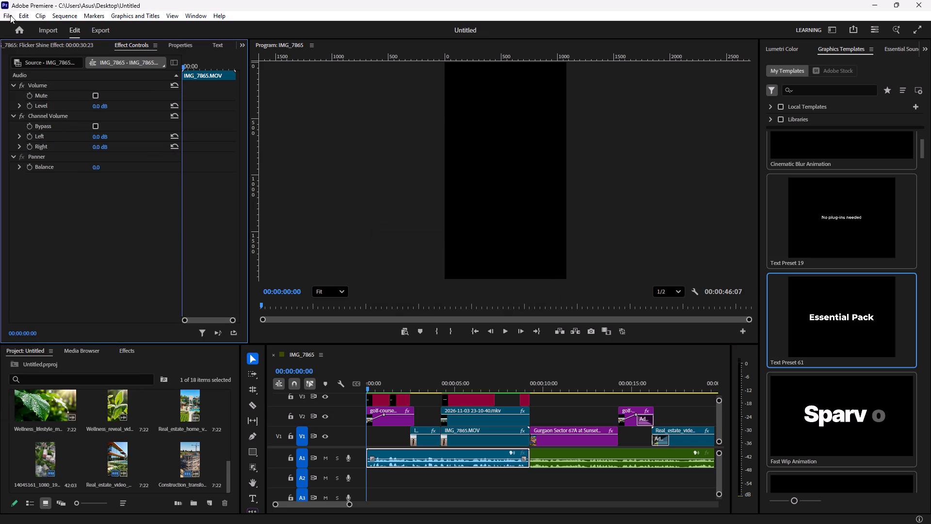
Browse the Downloads folder for further media to import, and close the import dialog without choosing a file.
left_click(10, 15)
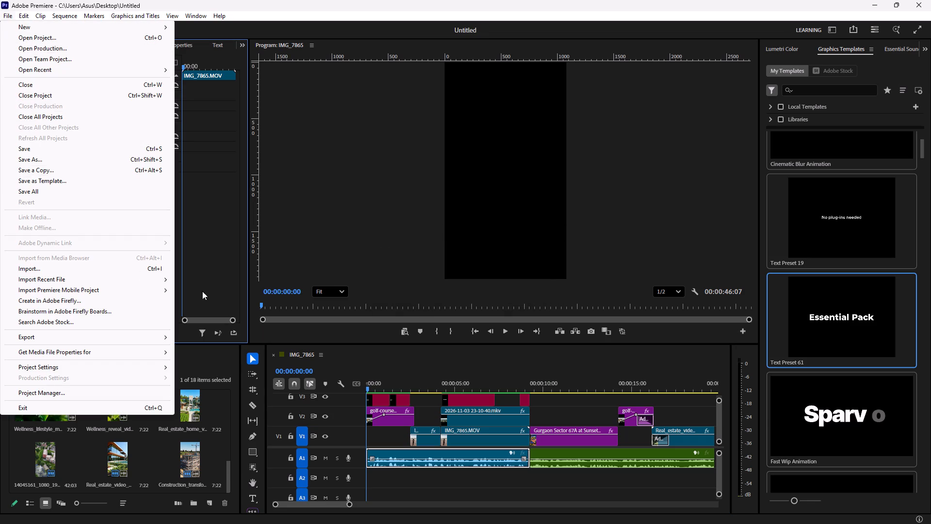
left_click(178, 494)
scroll(178, 475, "down", 3)
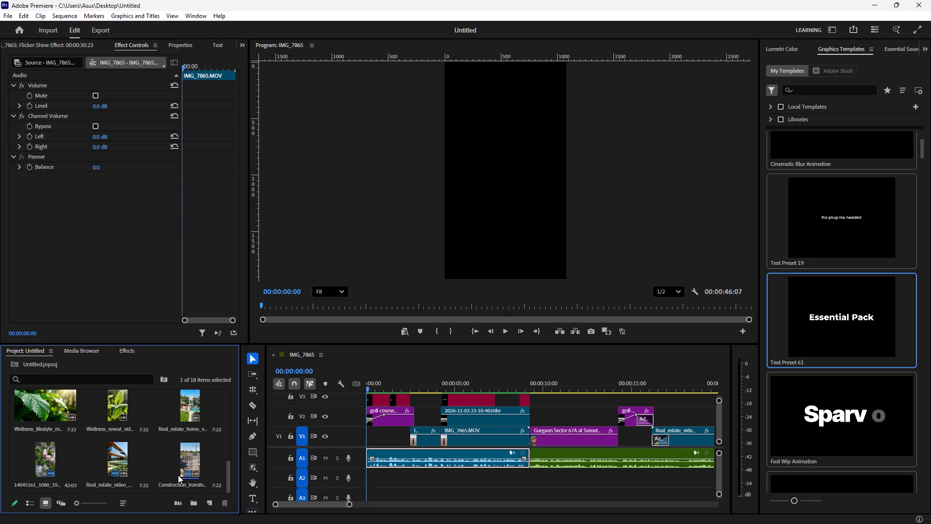
double_click(158, 490)
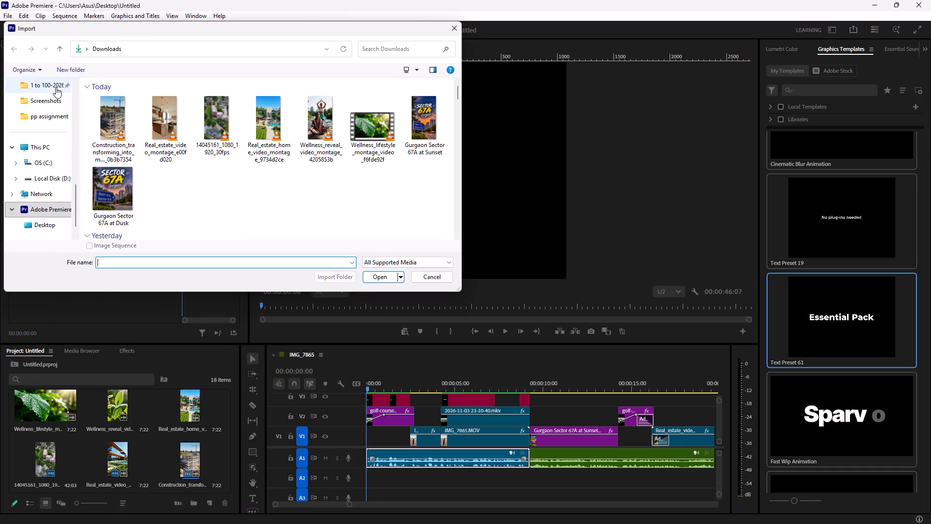
scroll(55, 108, "up", 8)
left_click(39, 161)
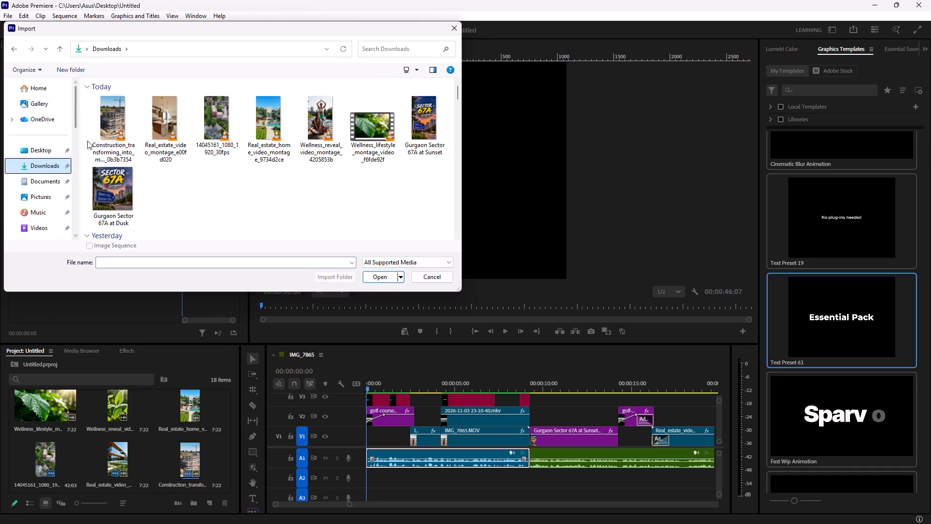
scroll(146, 163, "down", 5)
scroll(146, 163, "up", 1)
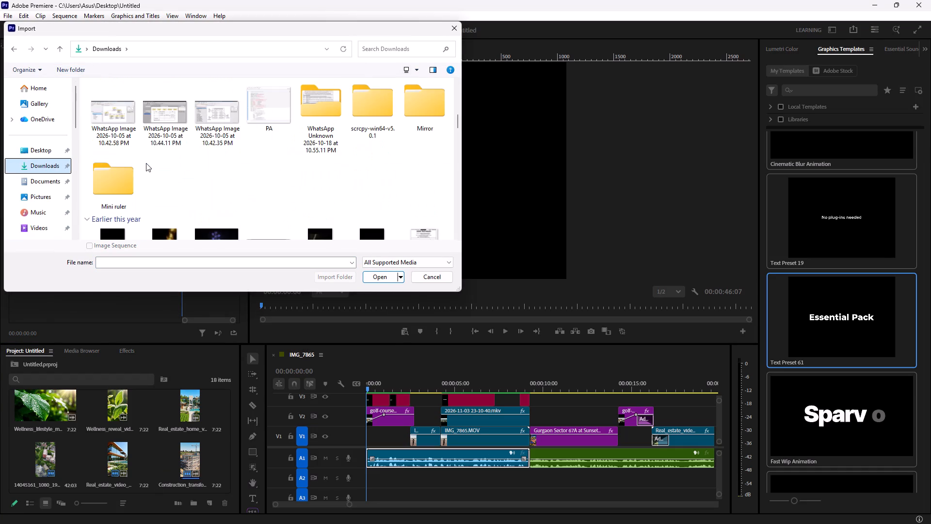
scroll(146, 163, "down", 3)
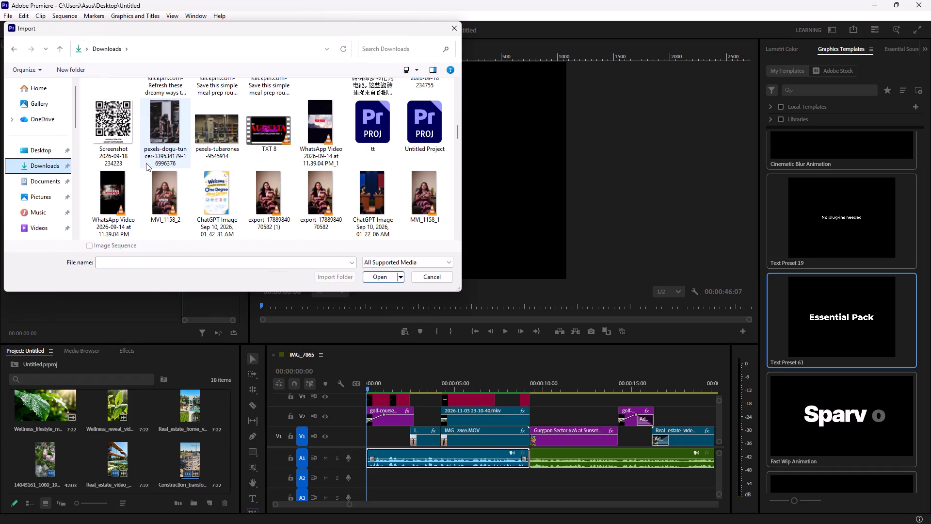
scroll(146, 163, "up", 1)
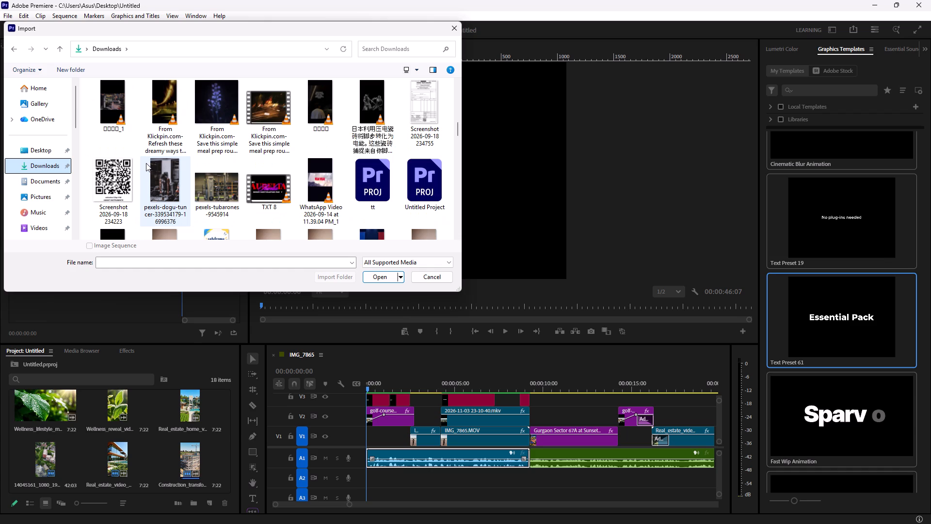
scroll(146, 163, "up", 1)
scroll(146, 163, "down", 2)
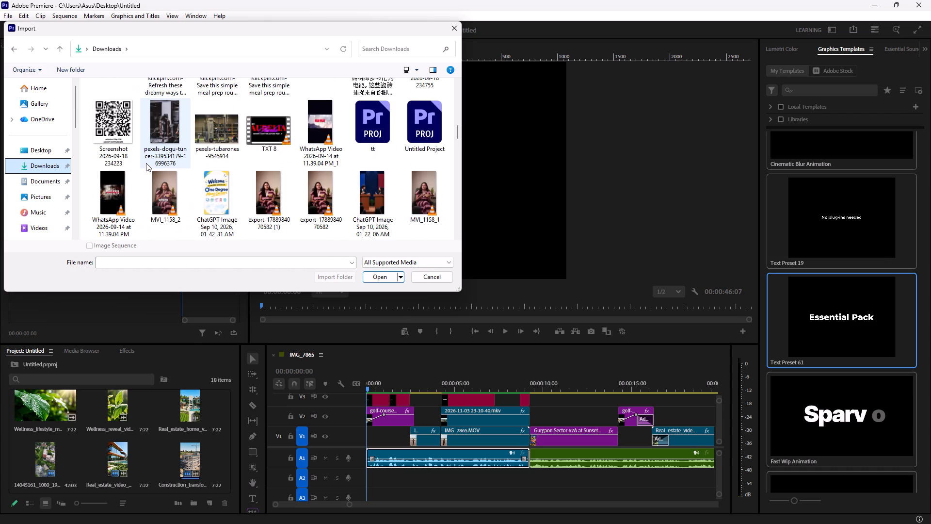
scroll(146, 163, "down", 3)
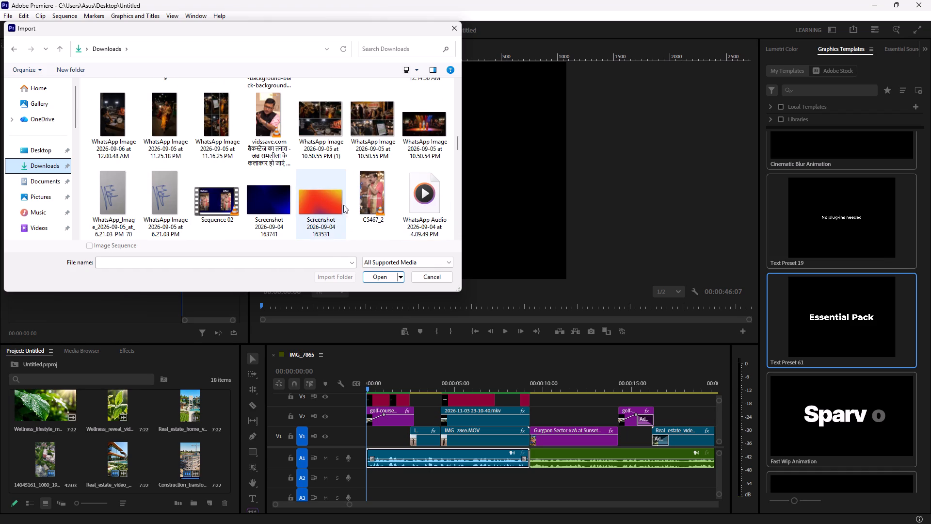
scroll(310, 198, "up", 1)
scroll(310, 198, "down", 2)
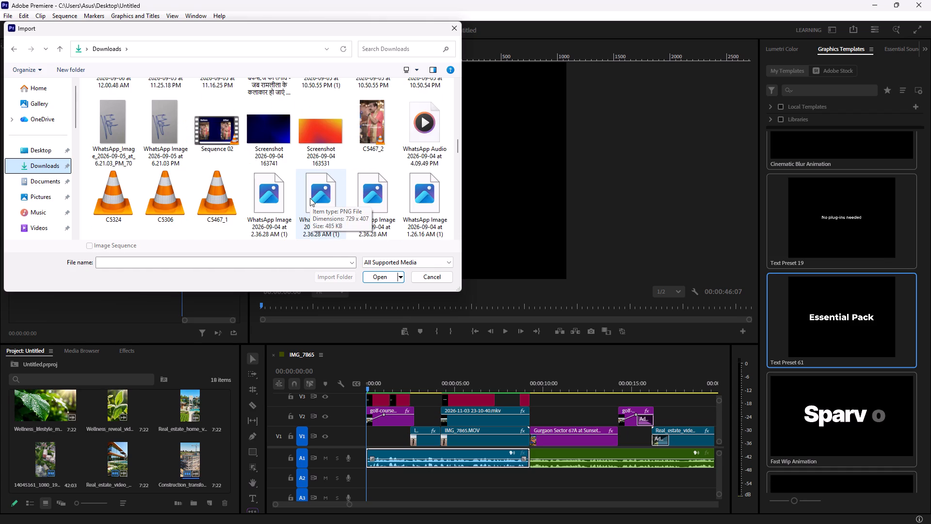
scroll(310, 198, "down", 2)
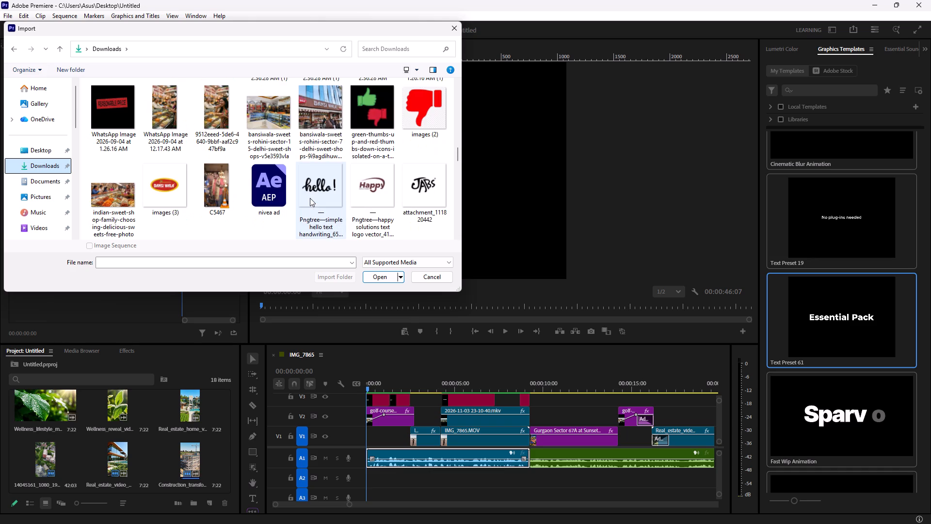
scroll(214, 193, "down", 1)
scroll(250, 169, "down", 1)
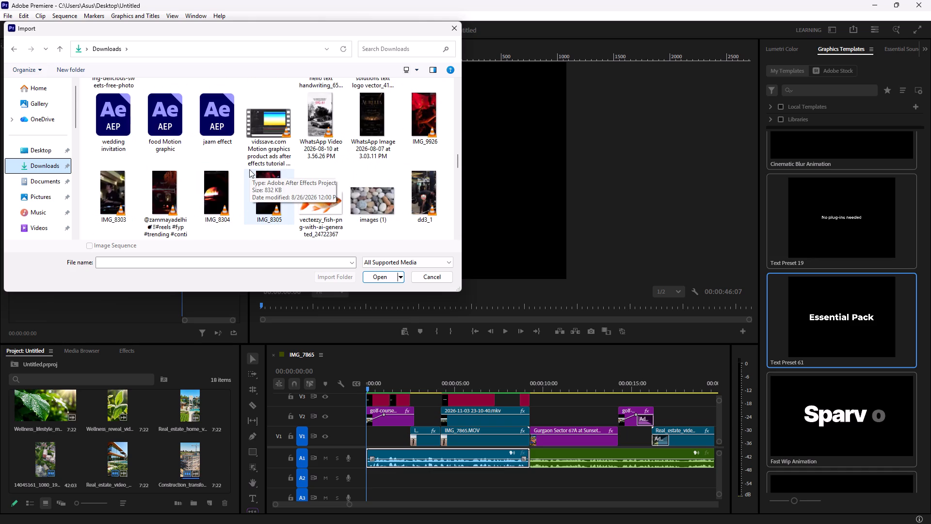
scroll(249, 169, "up", 1)
scroll(249, 169, "down", 3)
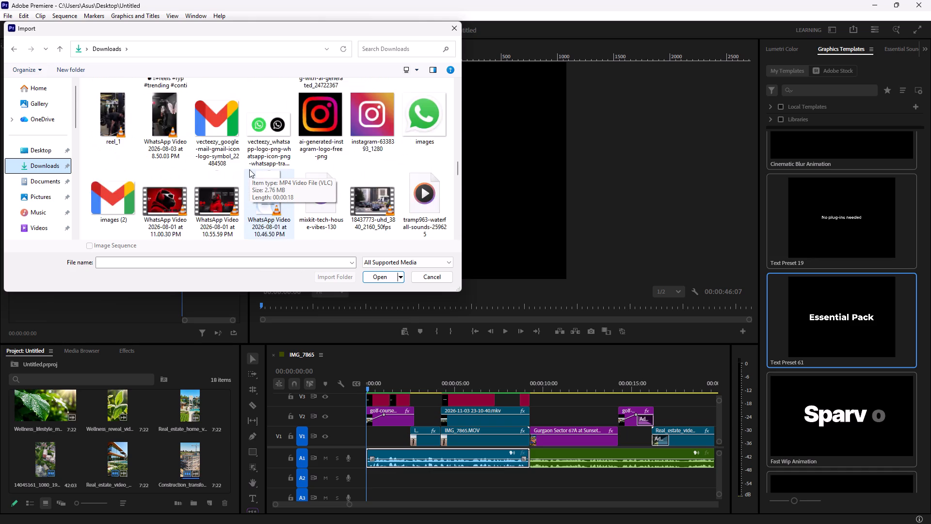
scroll(249, 169, "down", 1)
scroll(249, 169, "up", 1)
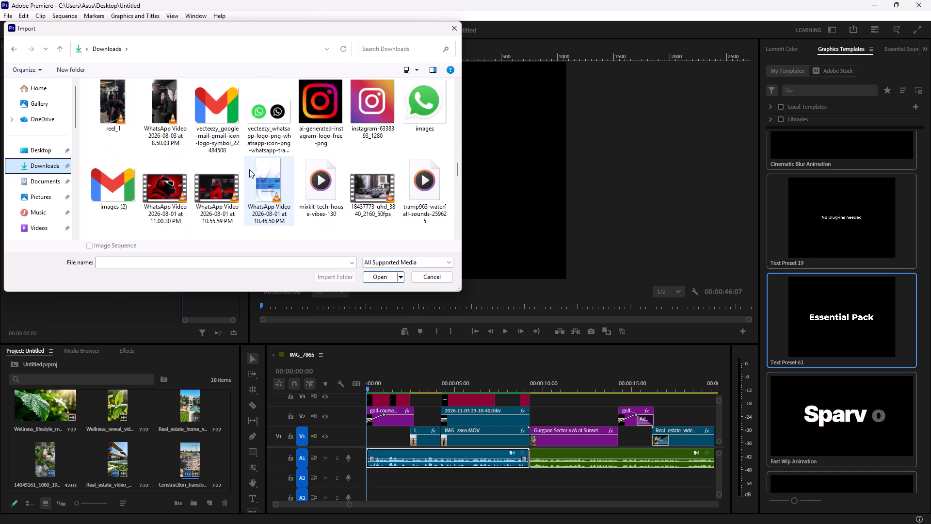
scroll(249, 169, "up", 1)
scroll(249, 169, "down", 4)
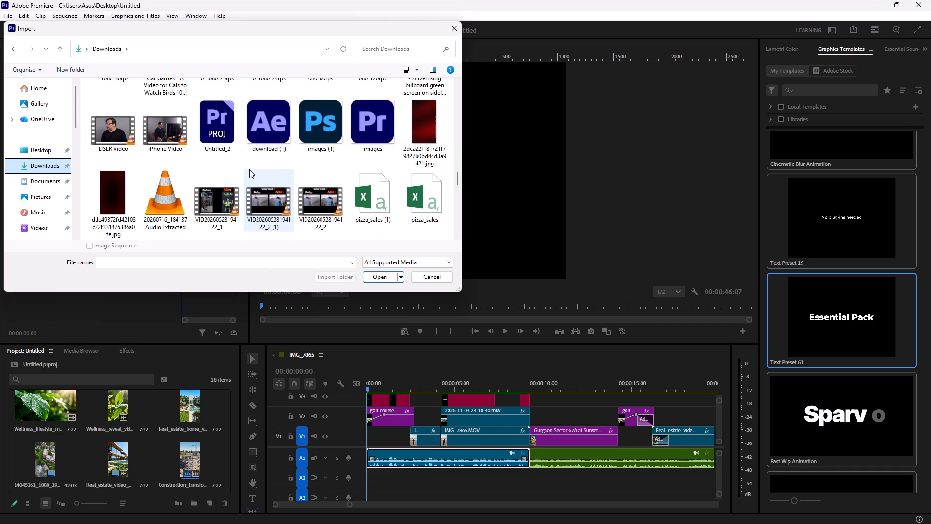
scroll(170, 202, "down", 1)
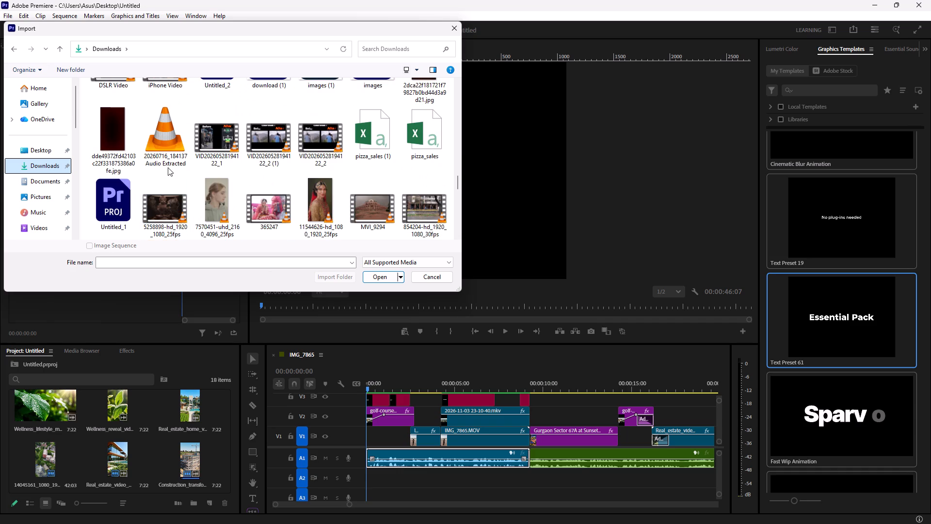
scroll(168, 167, "down", 2)
scroll(168, 167, "up", 1)
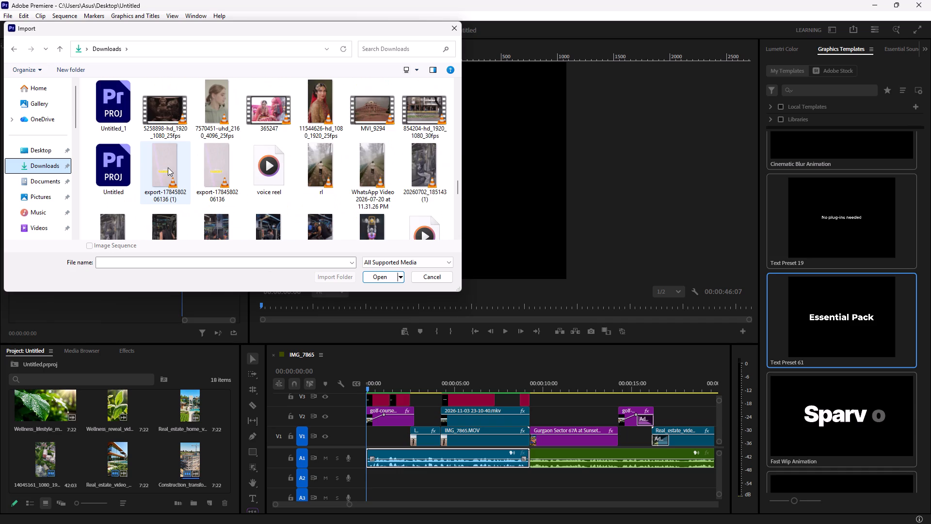
scroll(168, 167, "down", 4)
left_click(457, 29)
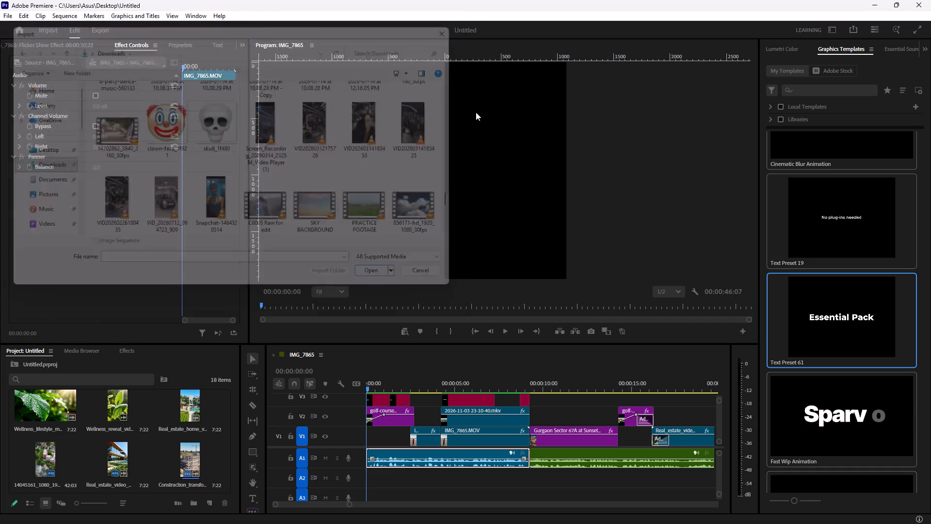